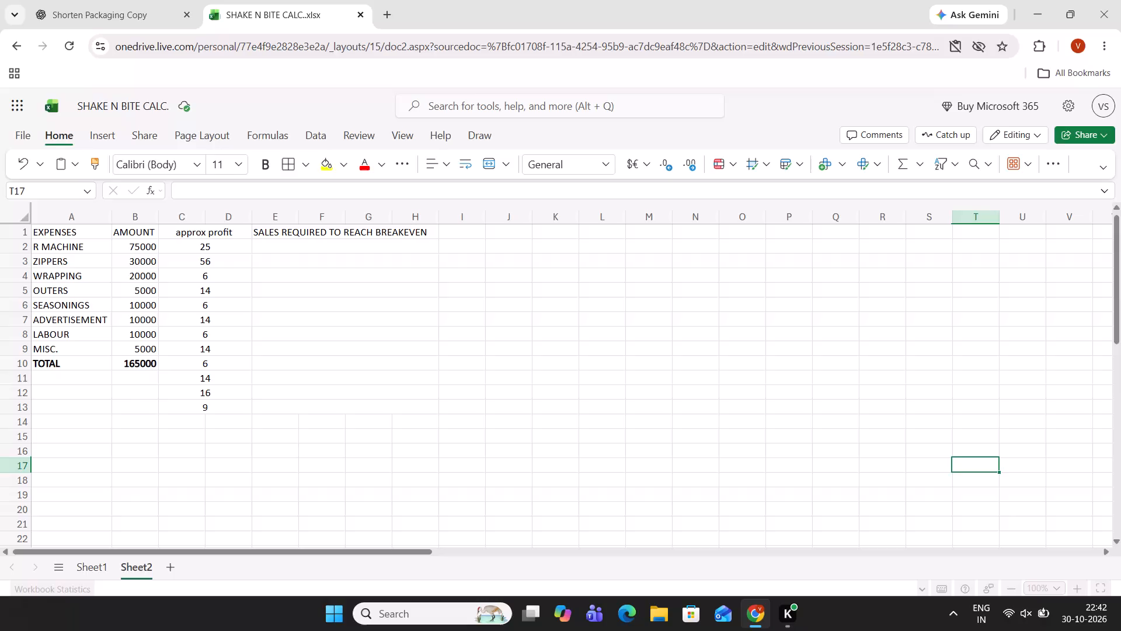
Enter the formula =C2*200 in E2 under SALES REQUIRED TO REACH BREAKEVEN and fill it down through row 13.
left_click(294, 245)
key("equal")
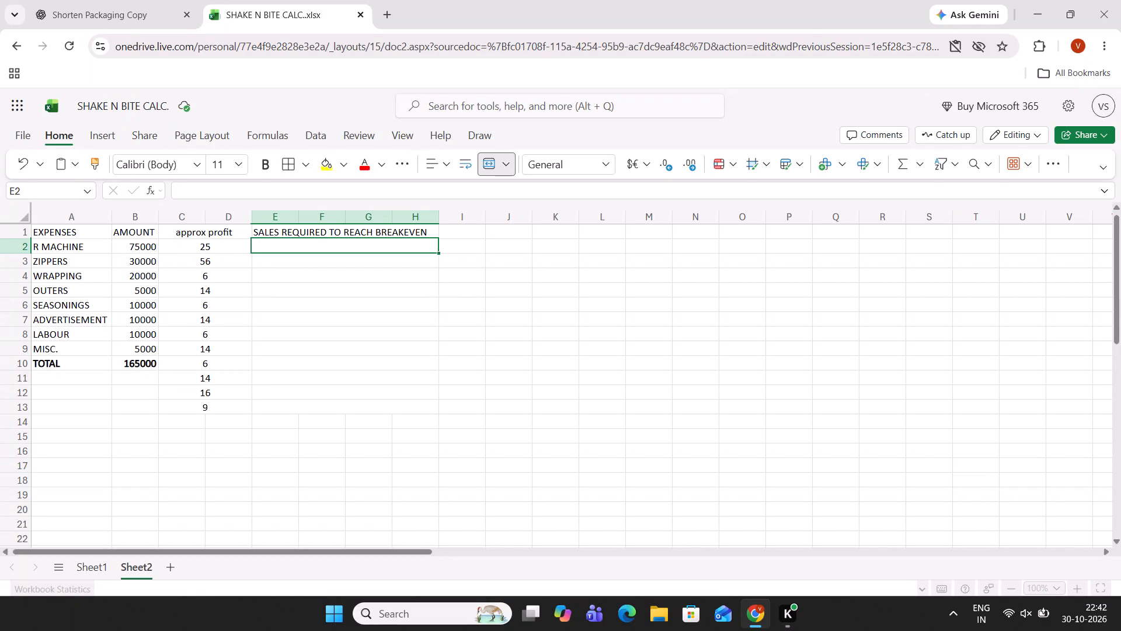
left_click(176, 245)
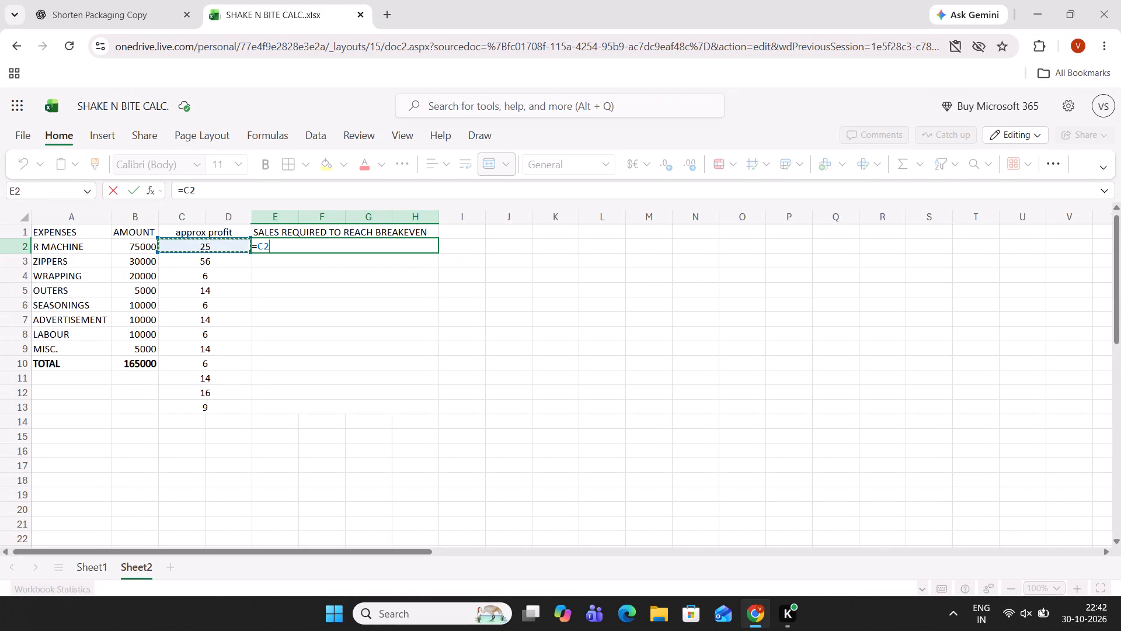
key("shift+asterisk")
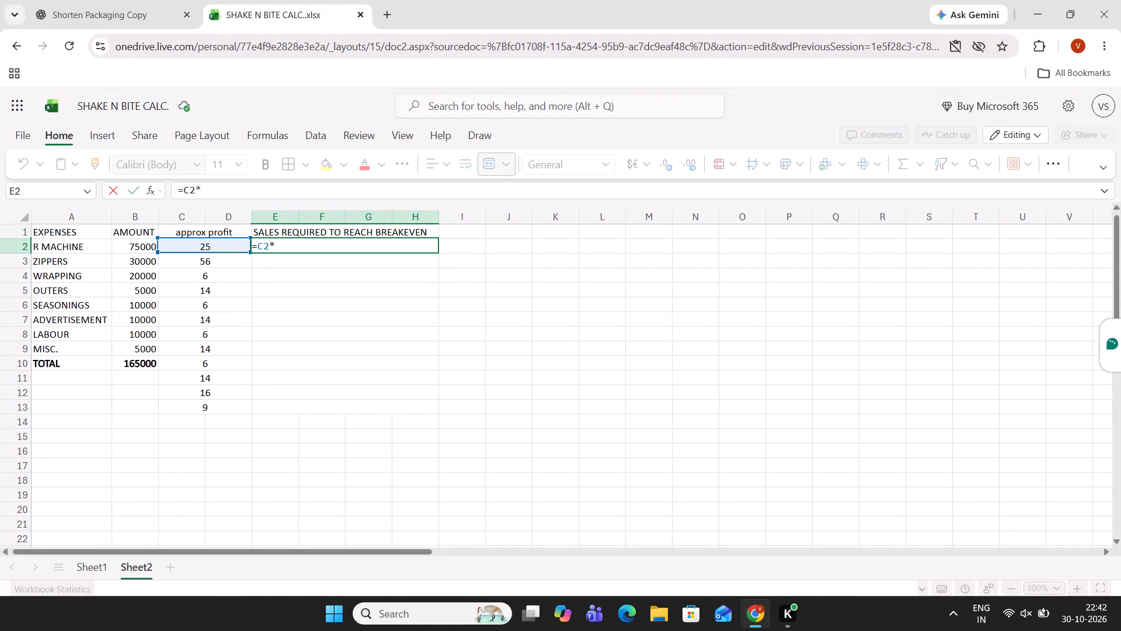
type("200")
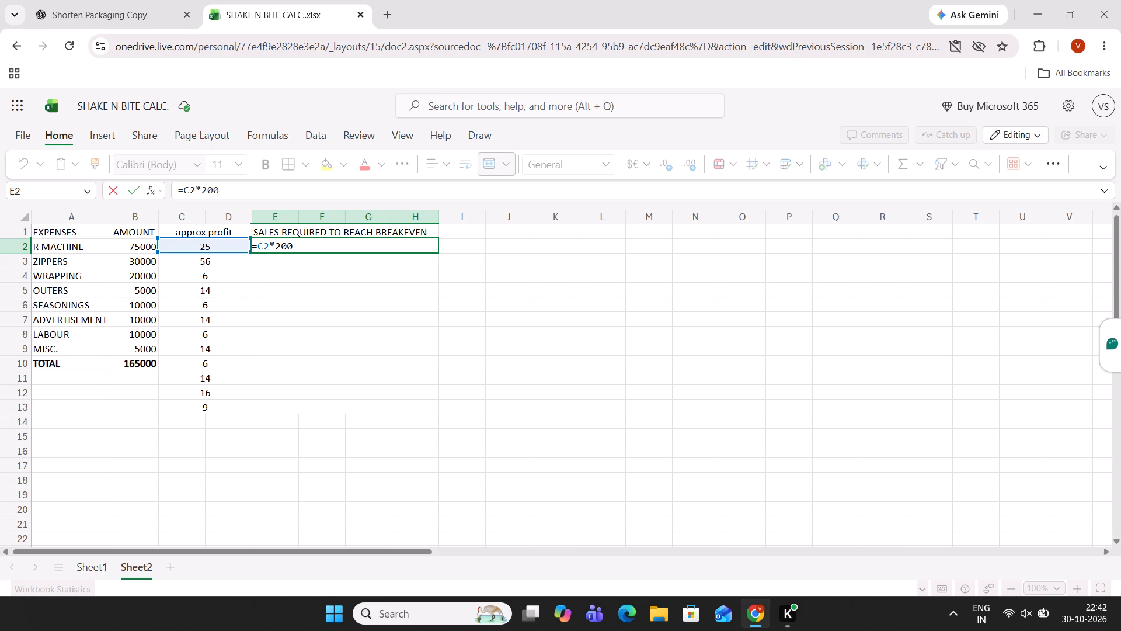
key("Return")
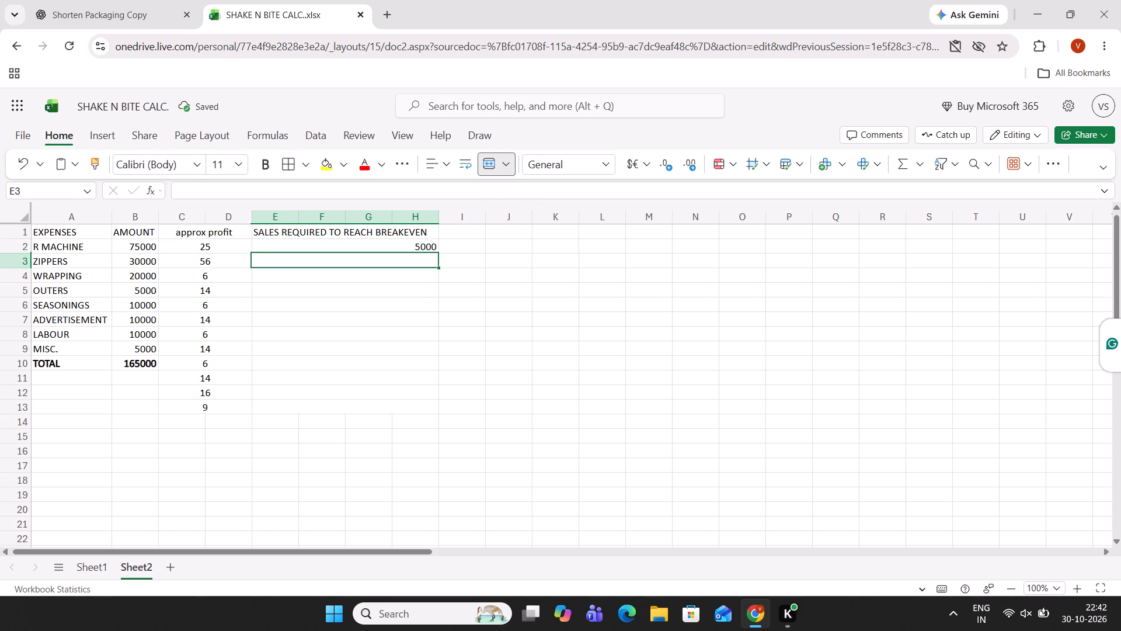
left_click(413, 245)
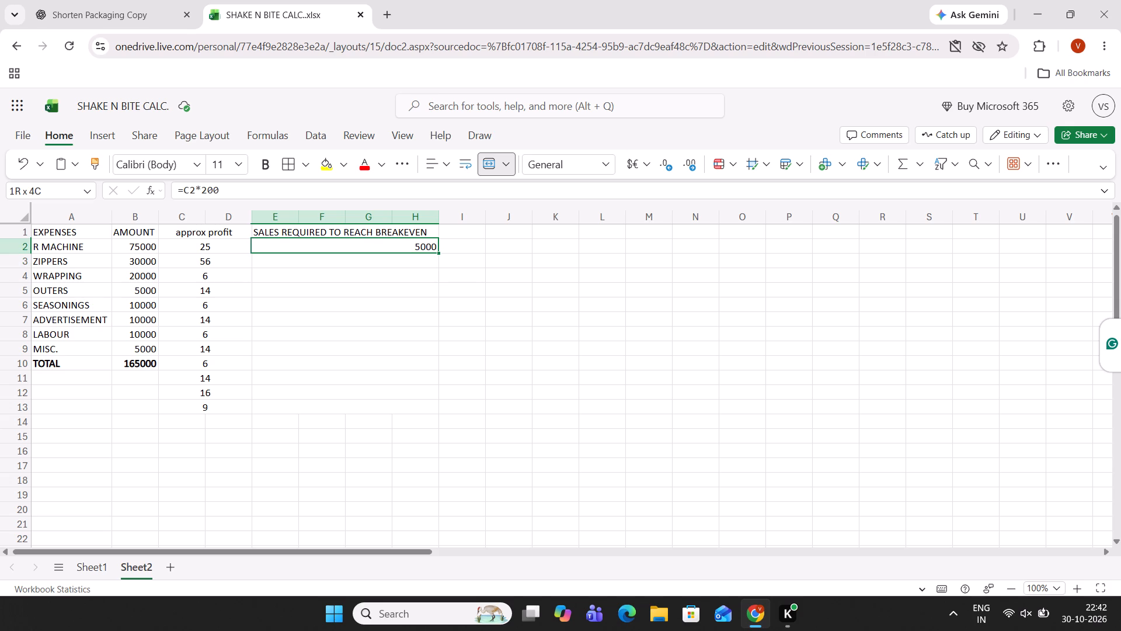
left_click_drag(438, 254, 443, 380)
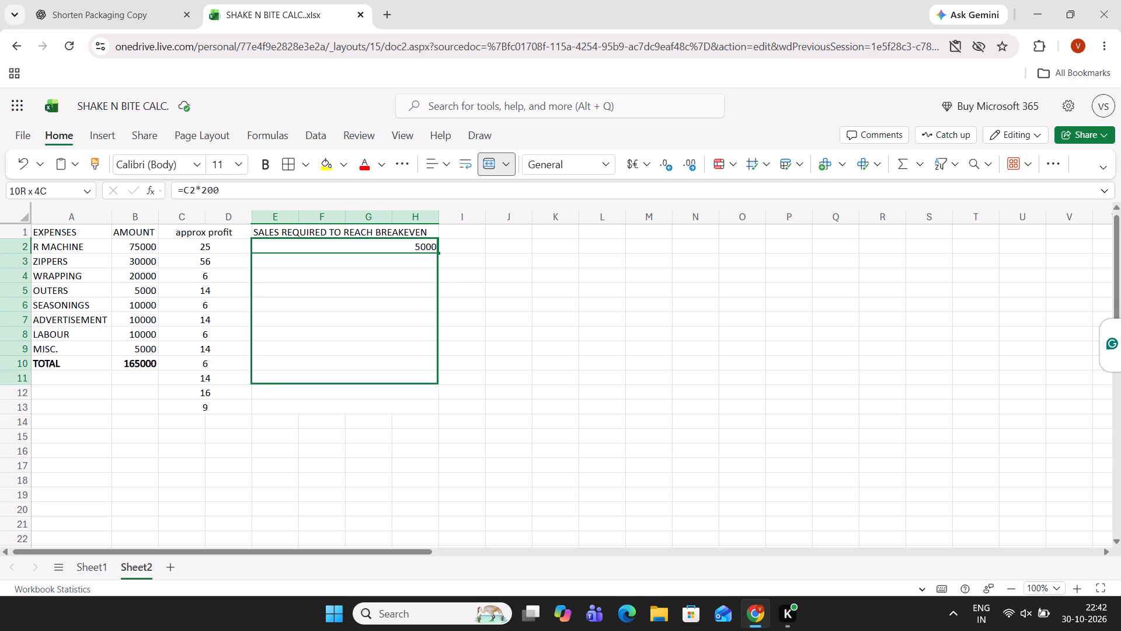
left_click_drag(443, 380, 443, 404)
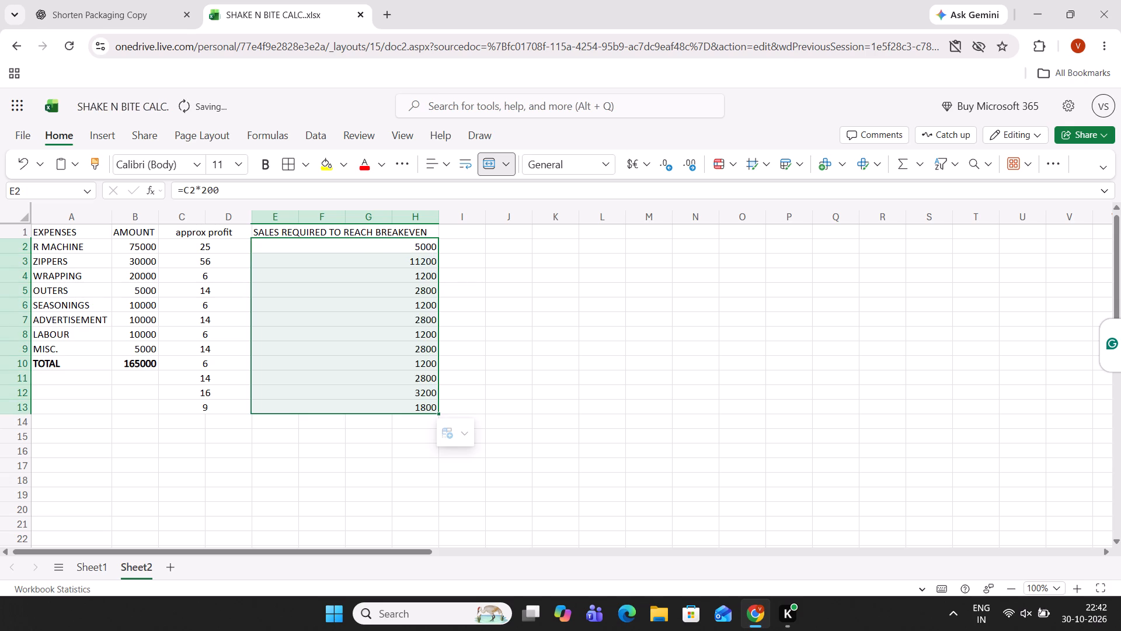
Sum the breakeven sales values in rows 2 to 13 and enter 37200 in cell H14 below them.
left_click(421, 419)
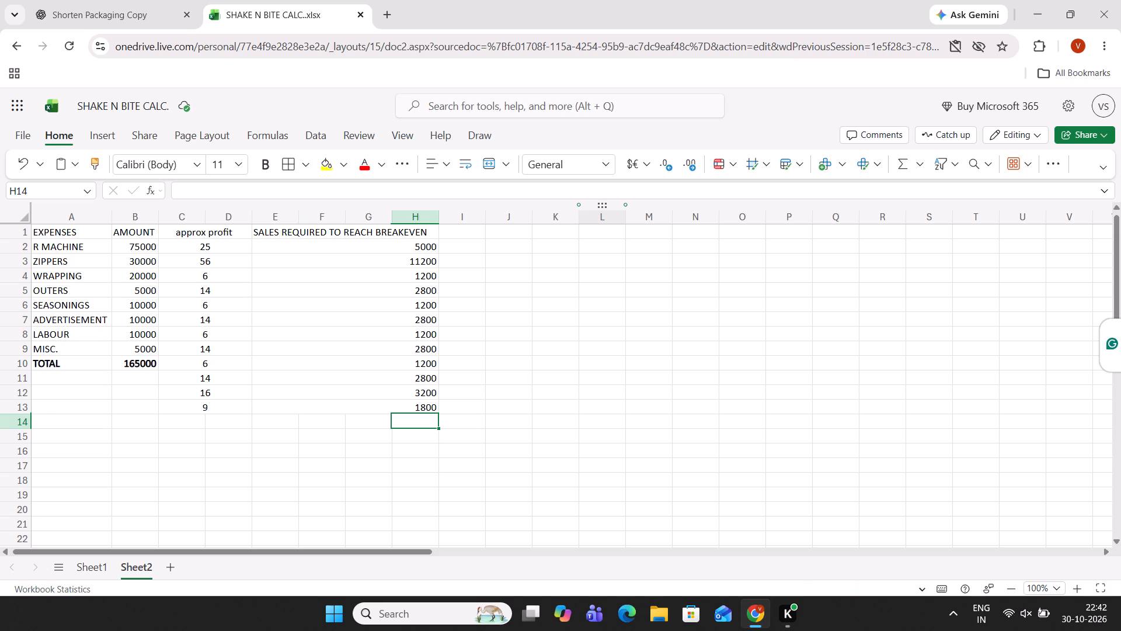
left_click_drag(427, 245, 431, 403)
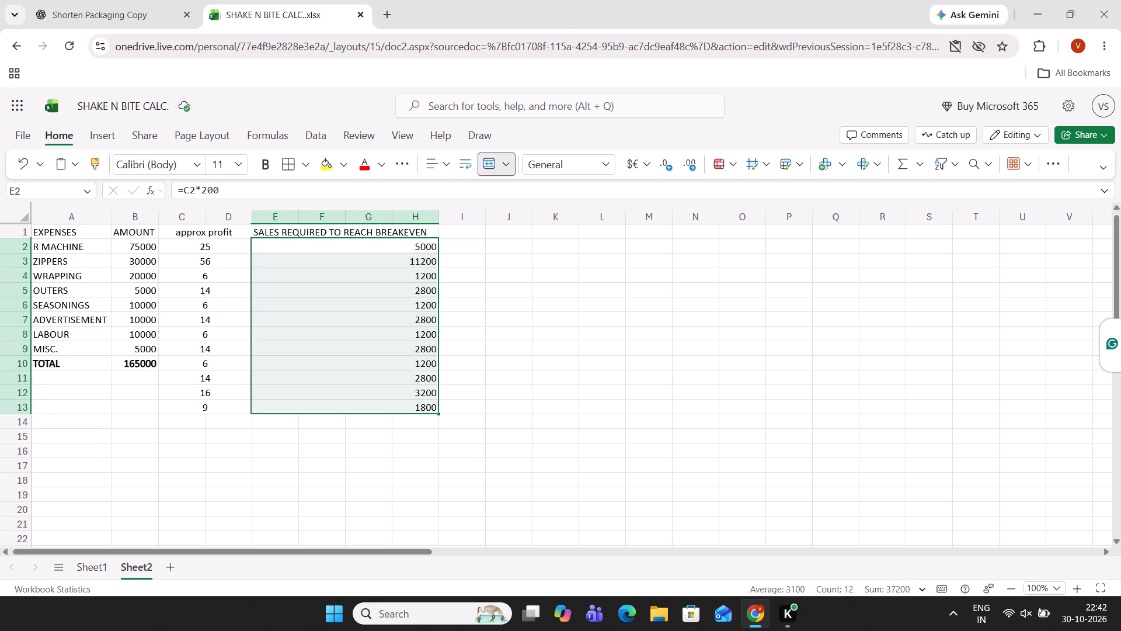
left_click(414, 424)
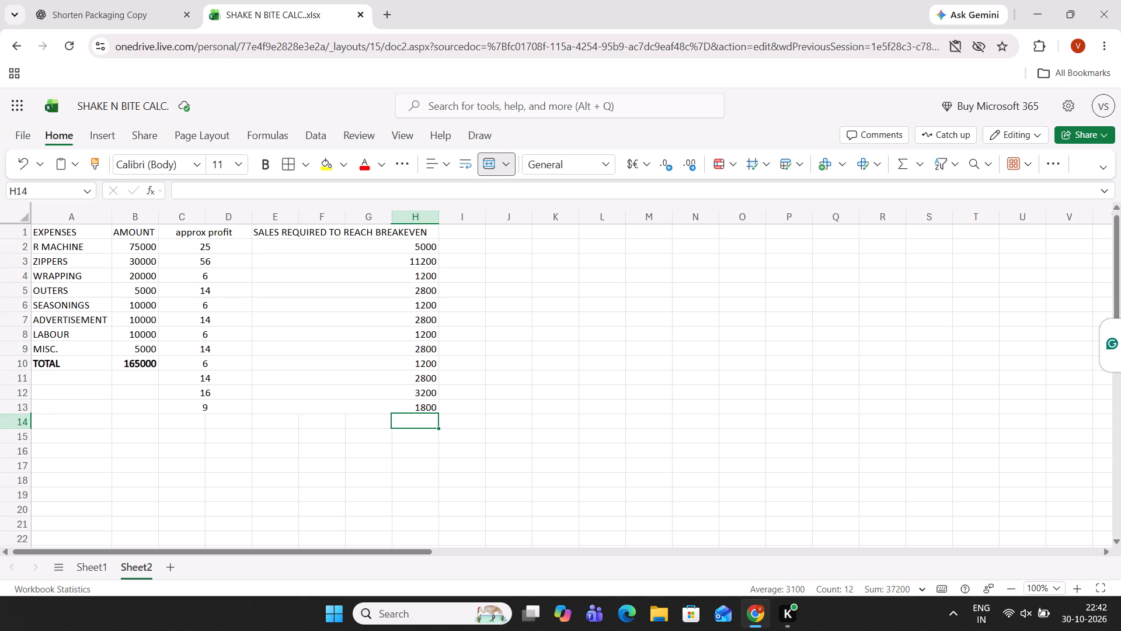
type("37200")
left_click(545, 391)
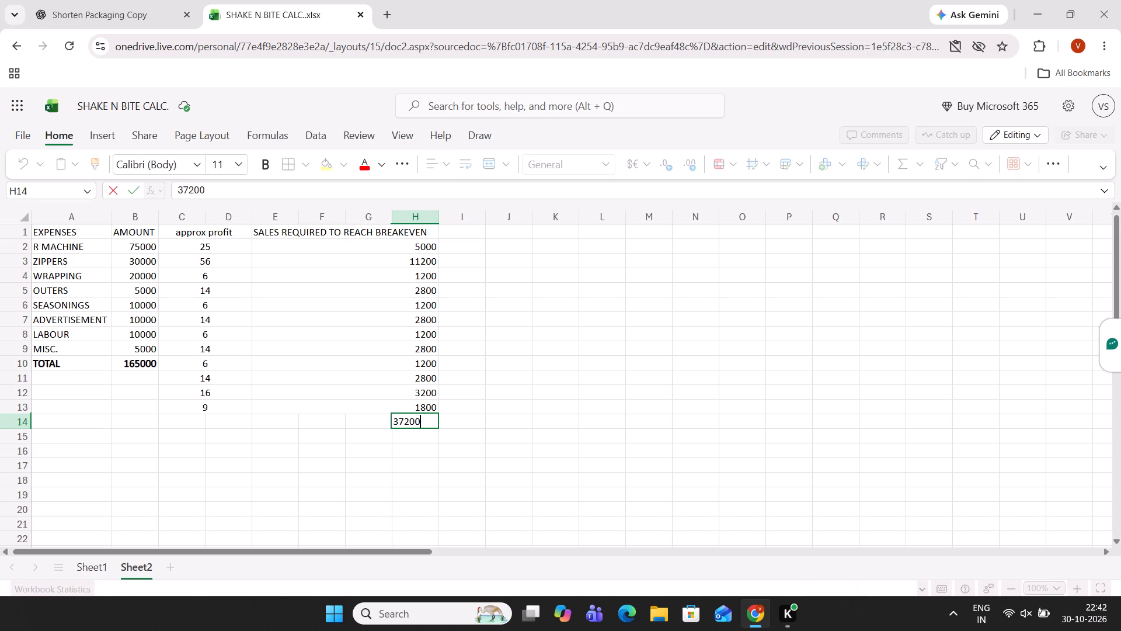
Change the R MACHINE row's breakeven formula in E2 to =C2*1000.
left_click(366, 242)
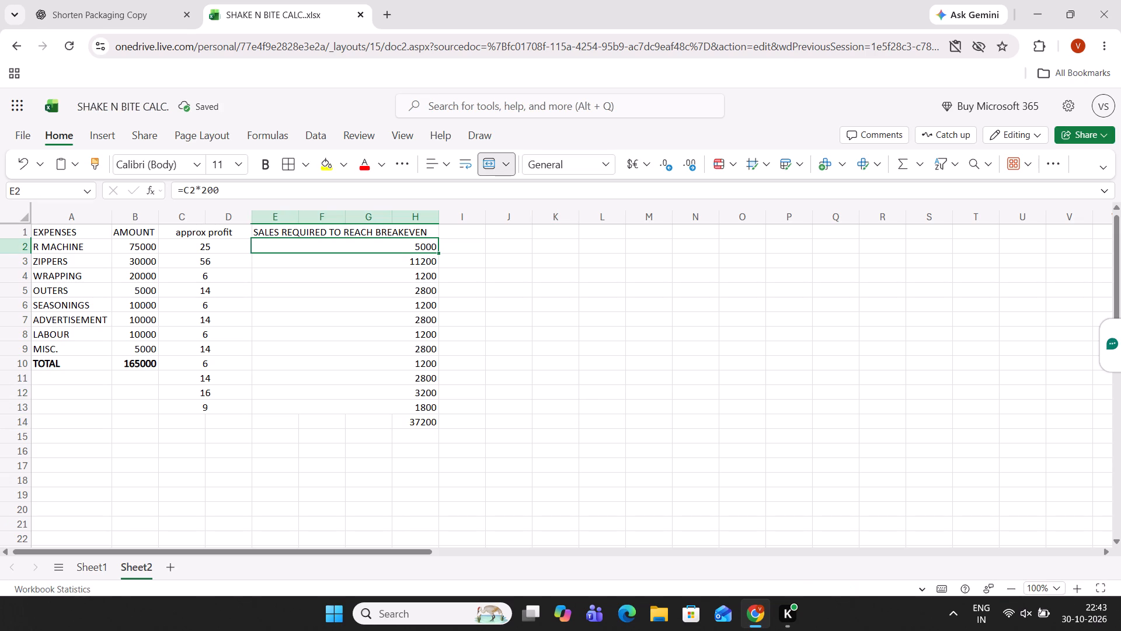
left_click(229, 196)
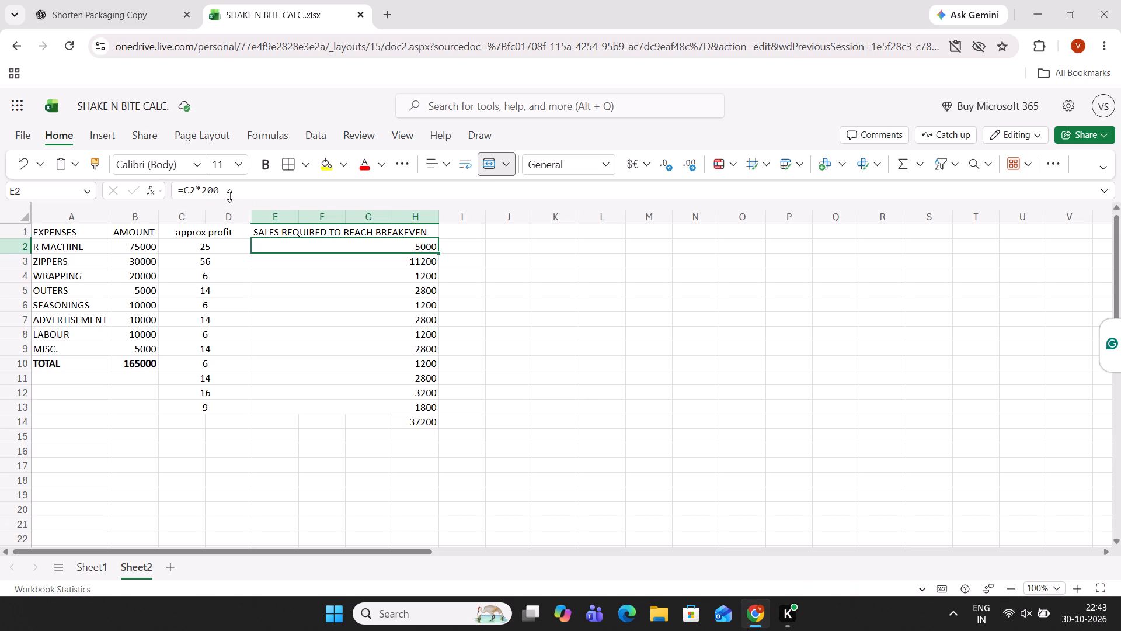
left_click(227, 192)
key("BackSpace")
key("BackSpace")
key("BackSpace")
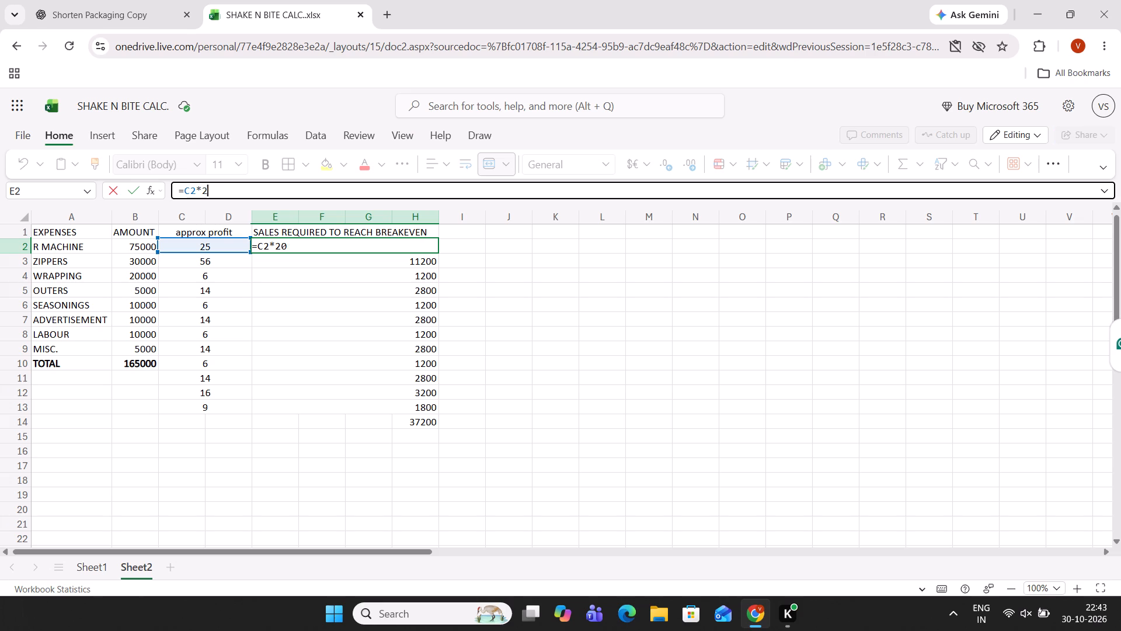
type("1000")
key("Return")
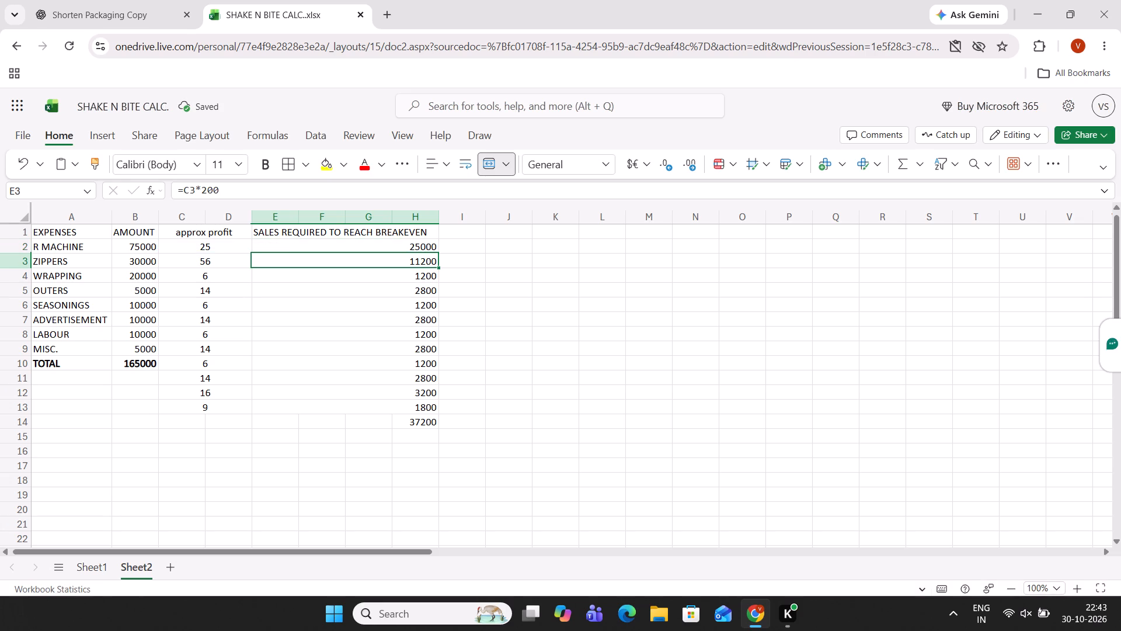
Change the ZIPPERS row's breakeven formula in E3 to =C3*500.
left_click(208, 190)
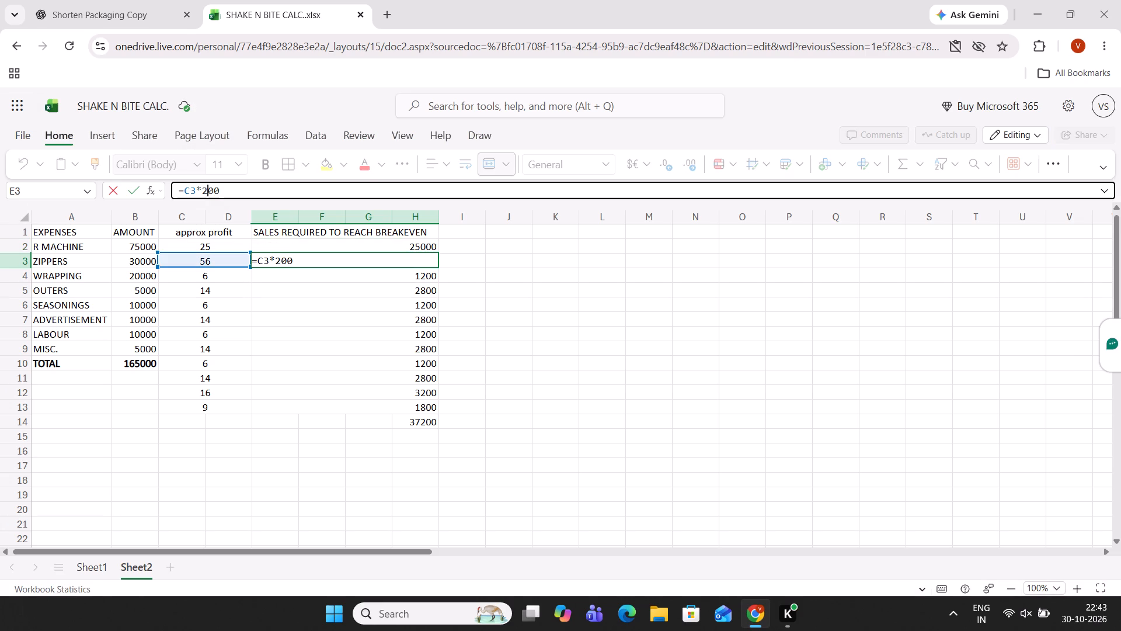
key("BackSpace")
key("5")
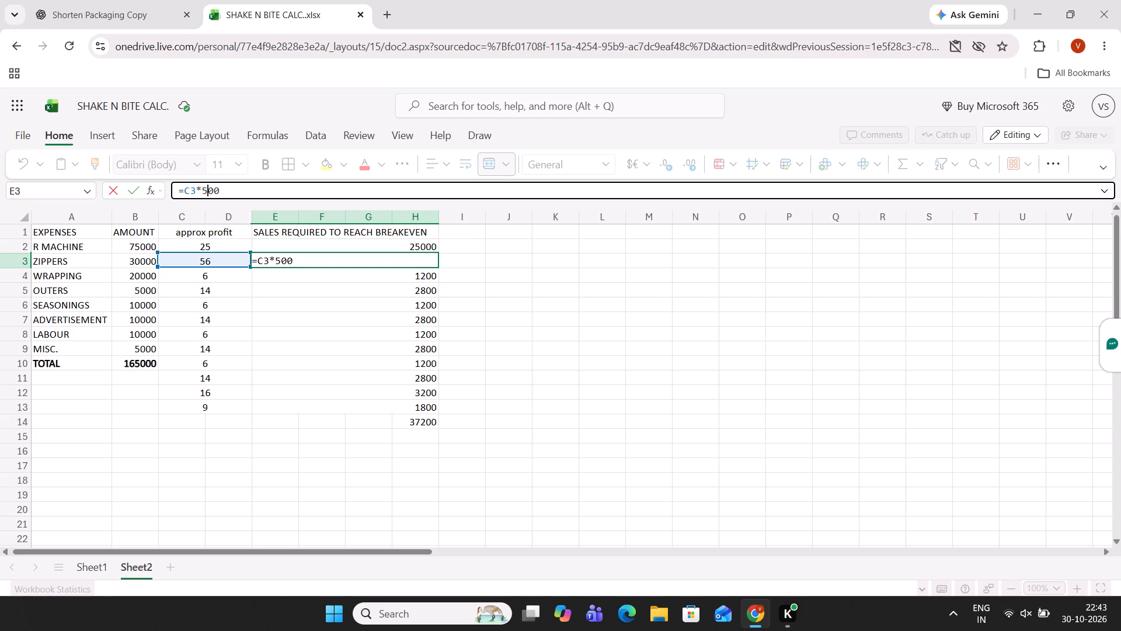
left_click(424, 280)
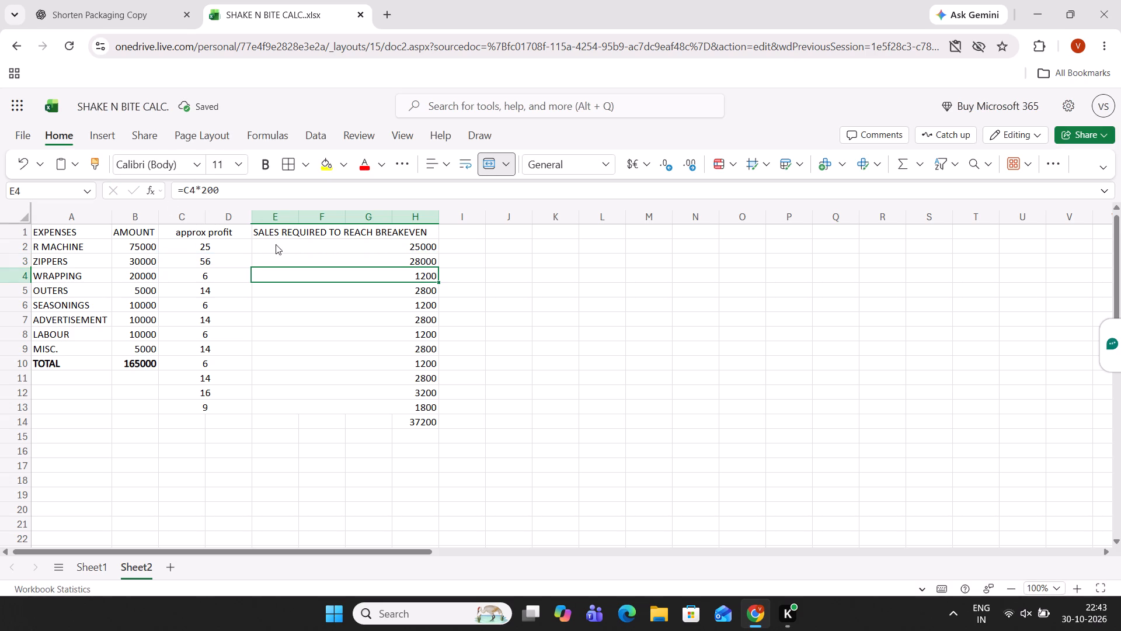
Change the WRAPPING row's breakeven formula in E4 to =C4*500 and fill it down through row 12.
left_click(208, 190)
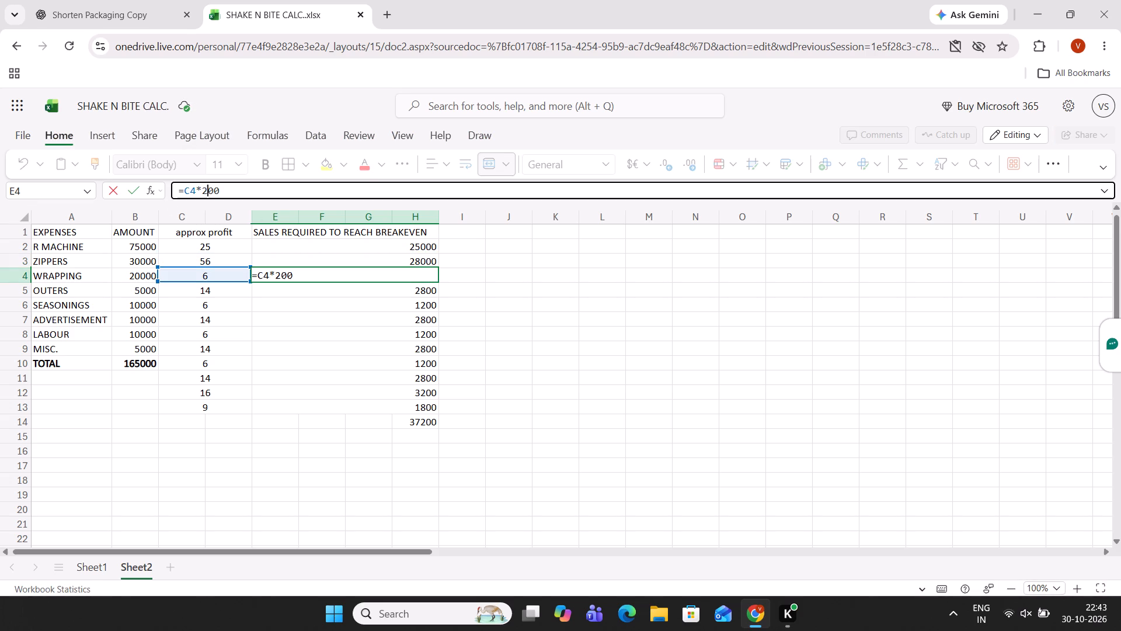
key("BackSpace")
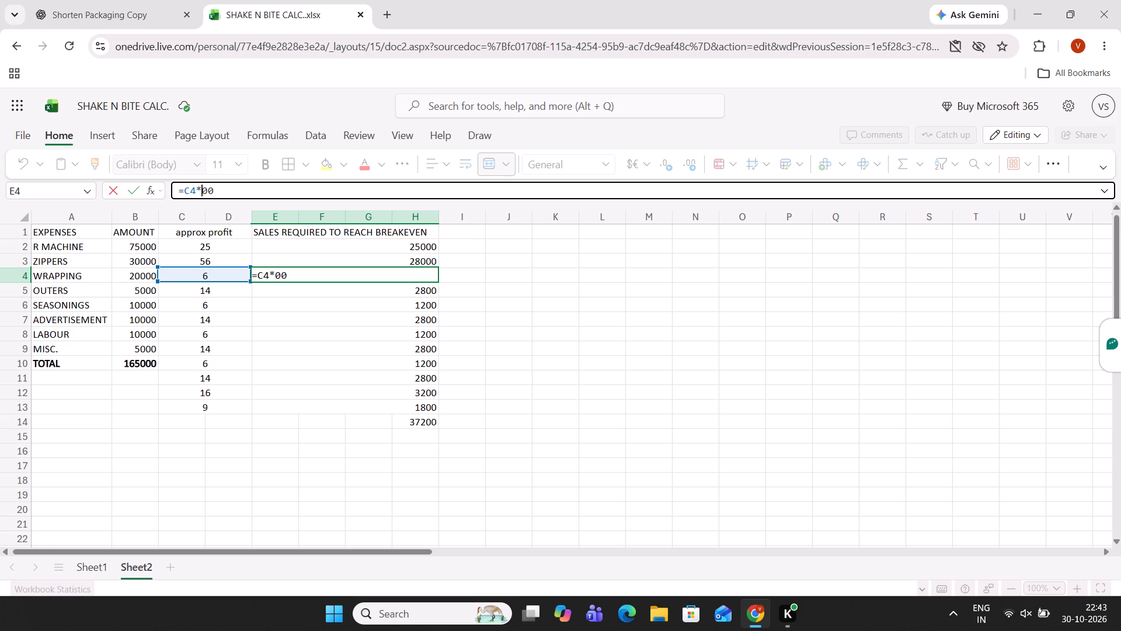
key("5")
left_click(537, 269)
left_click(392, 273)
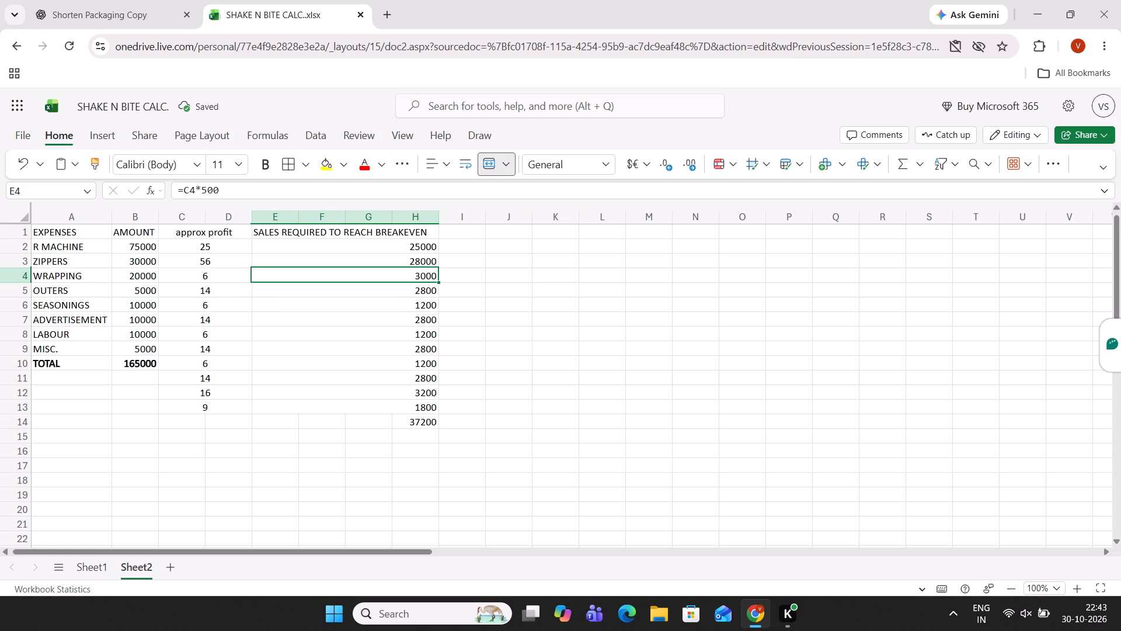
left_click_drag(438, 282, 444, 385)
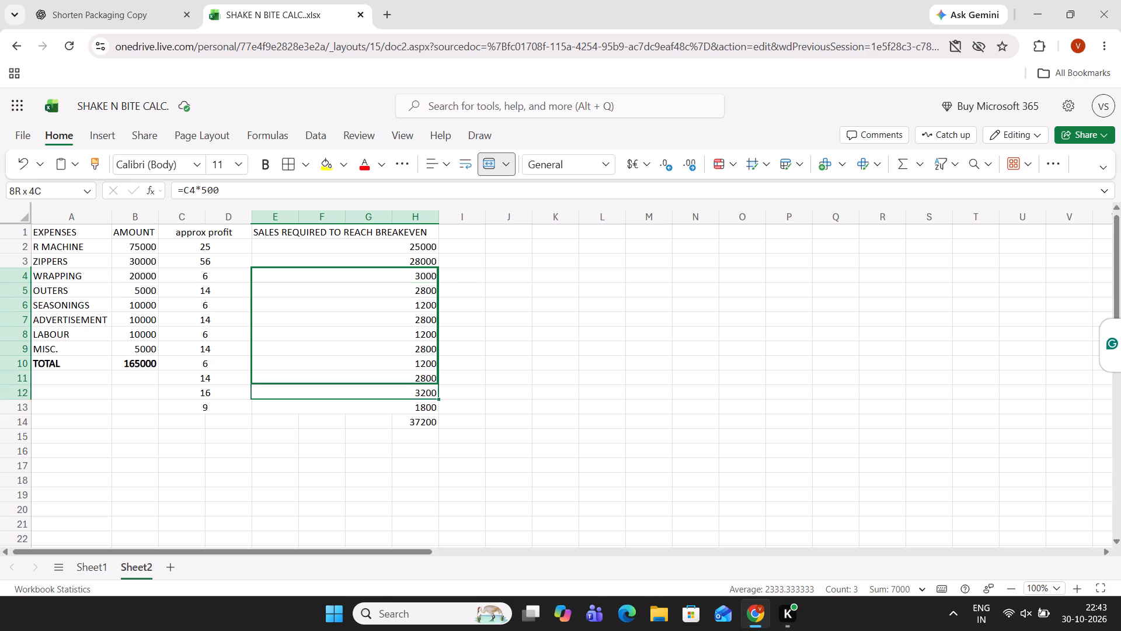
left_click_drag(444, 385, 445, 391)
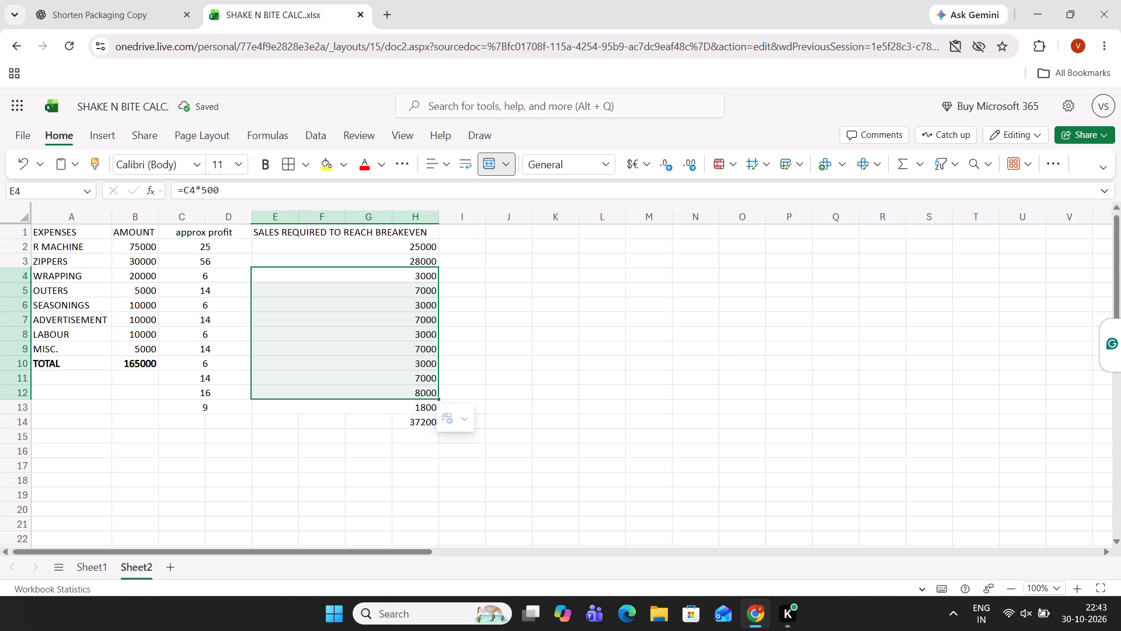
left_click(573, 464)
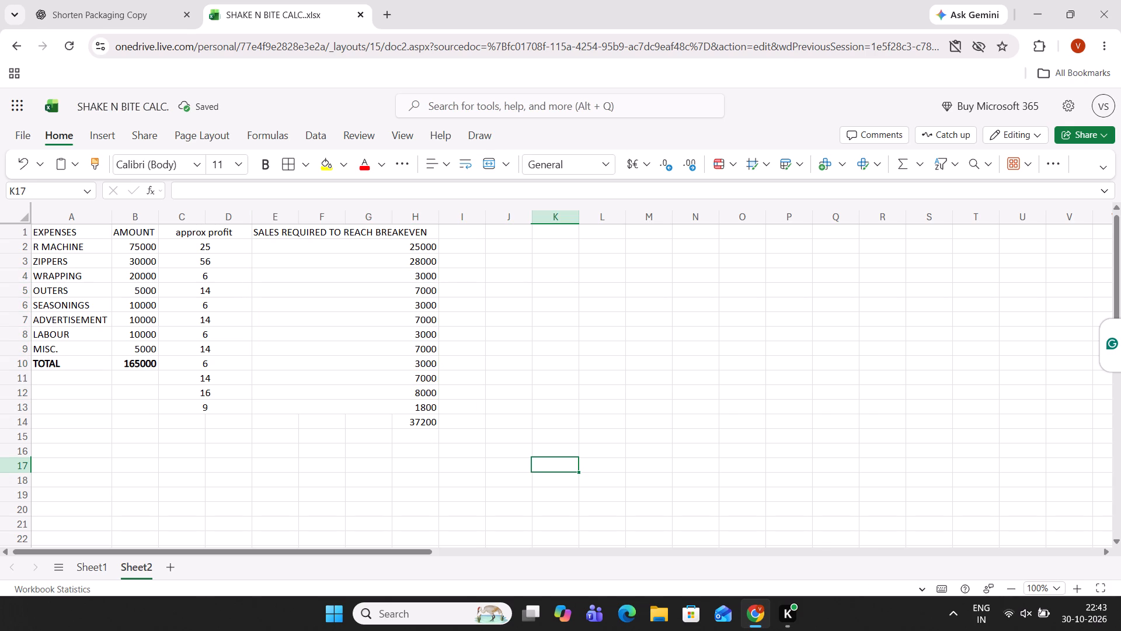
Change the breakeven formula in E13 to =C13*1000.
left_click(416, 397)
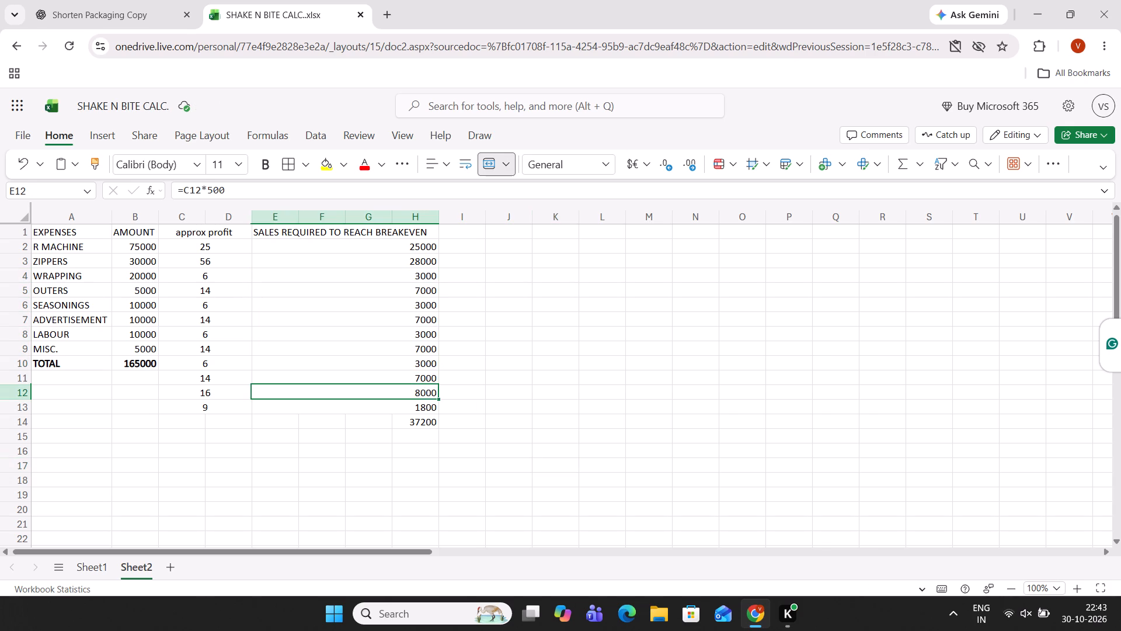
left_click(427, 410)
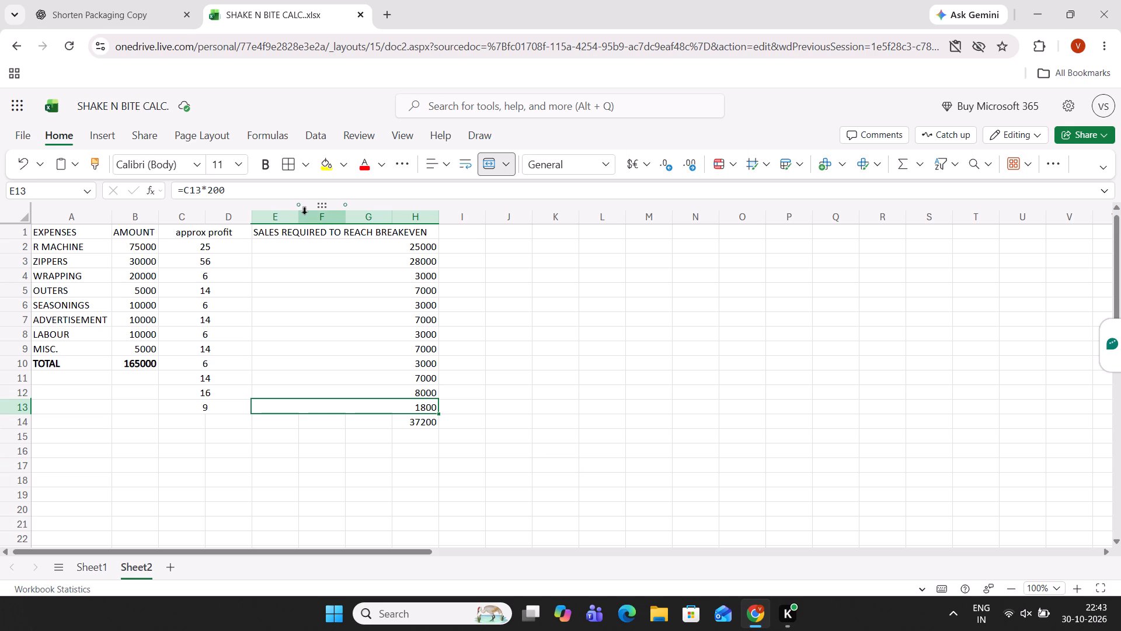
left_click(213, 190)
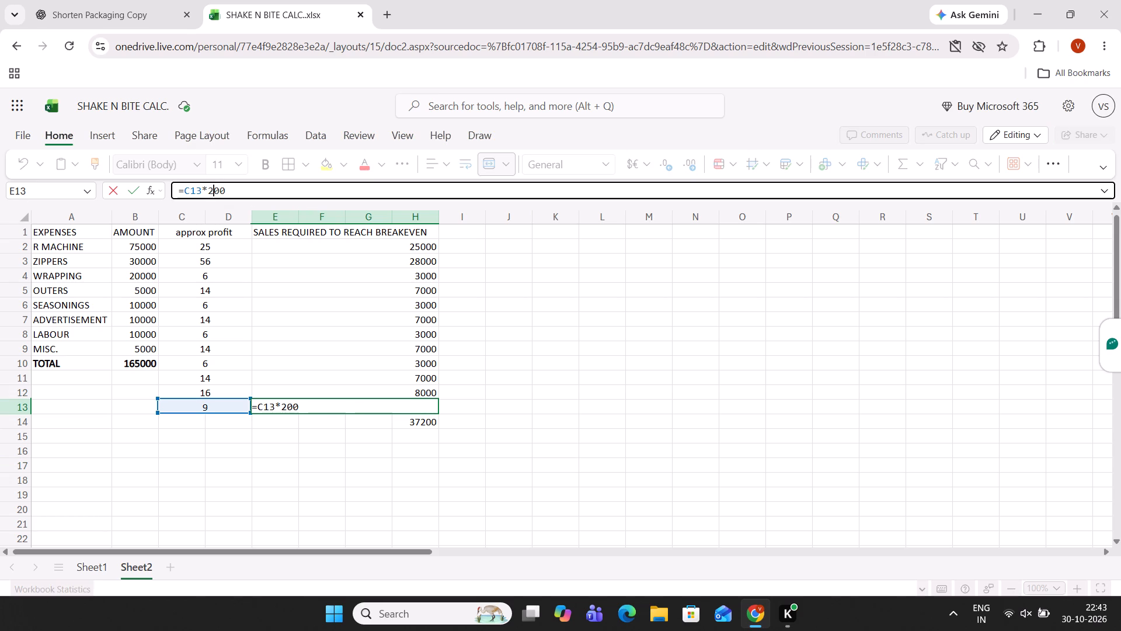
left_click(213, 190)
key("BackSpace")
type("10")
left_click(496, 310)
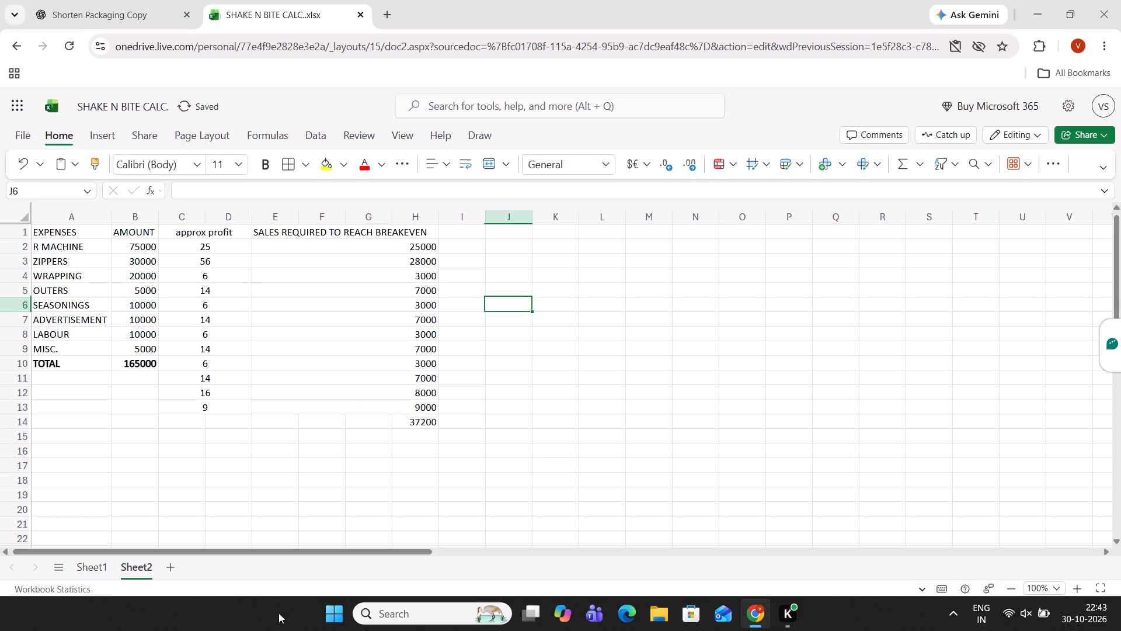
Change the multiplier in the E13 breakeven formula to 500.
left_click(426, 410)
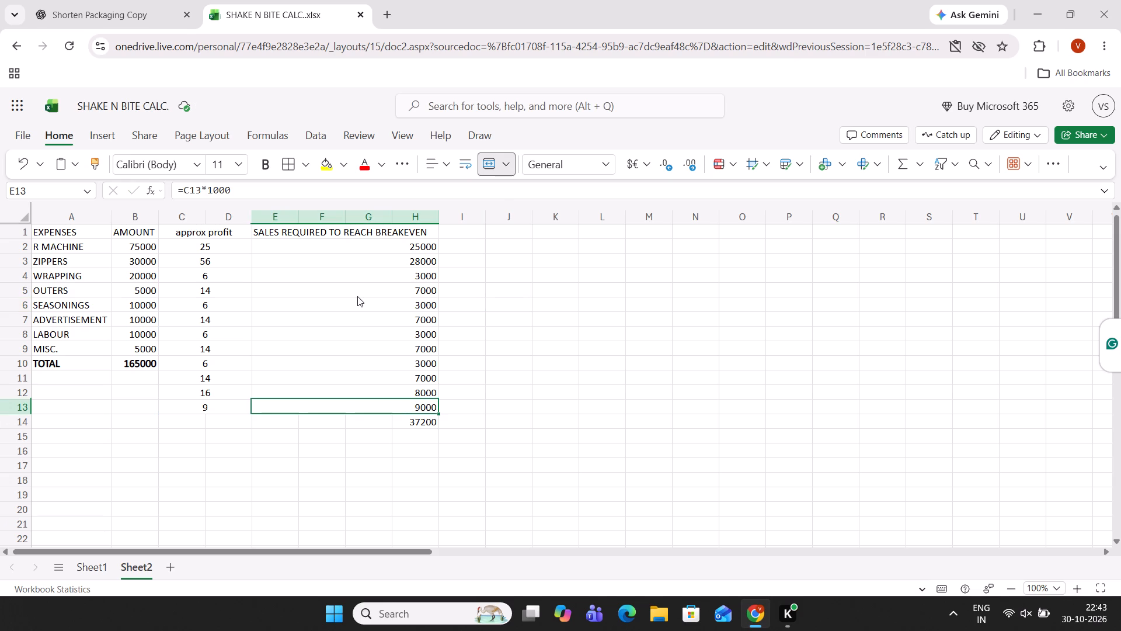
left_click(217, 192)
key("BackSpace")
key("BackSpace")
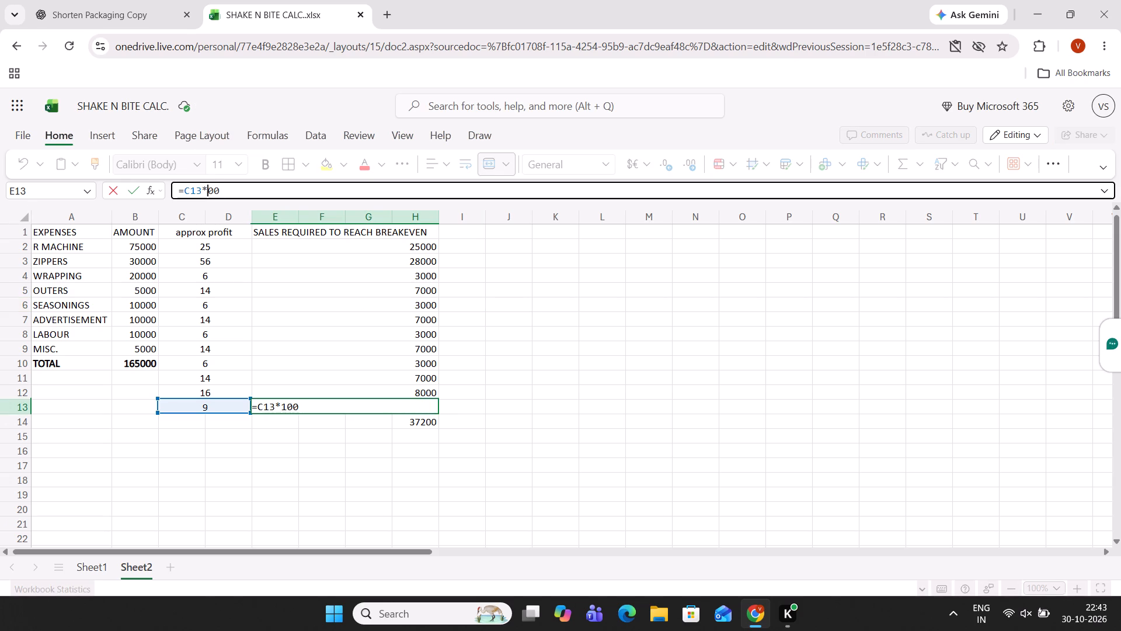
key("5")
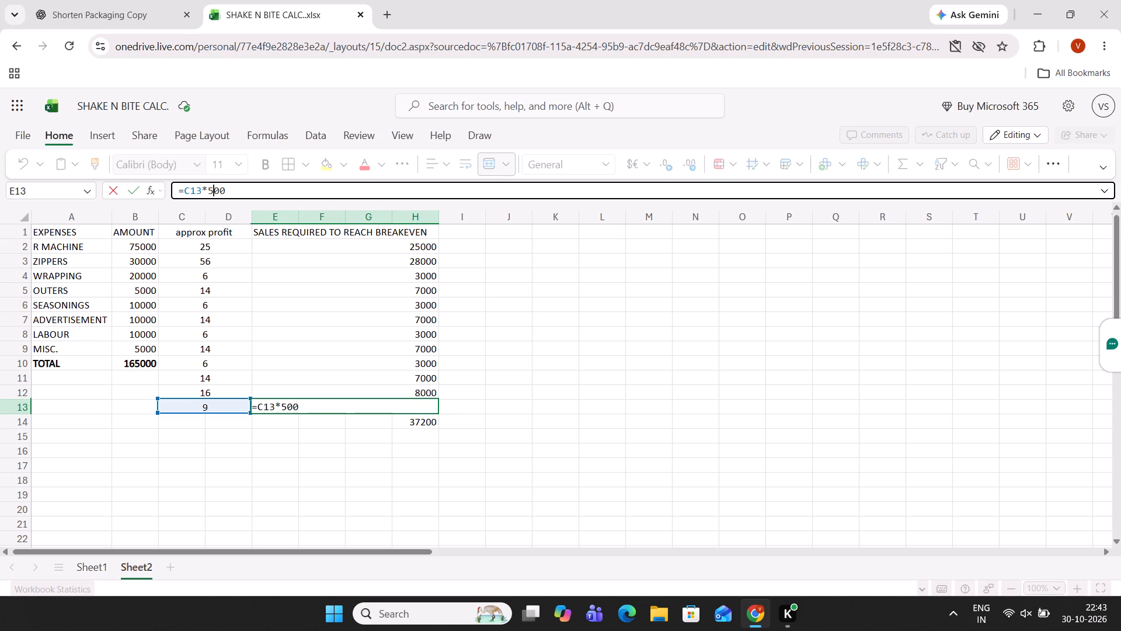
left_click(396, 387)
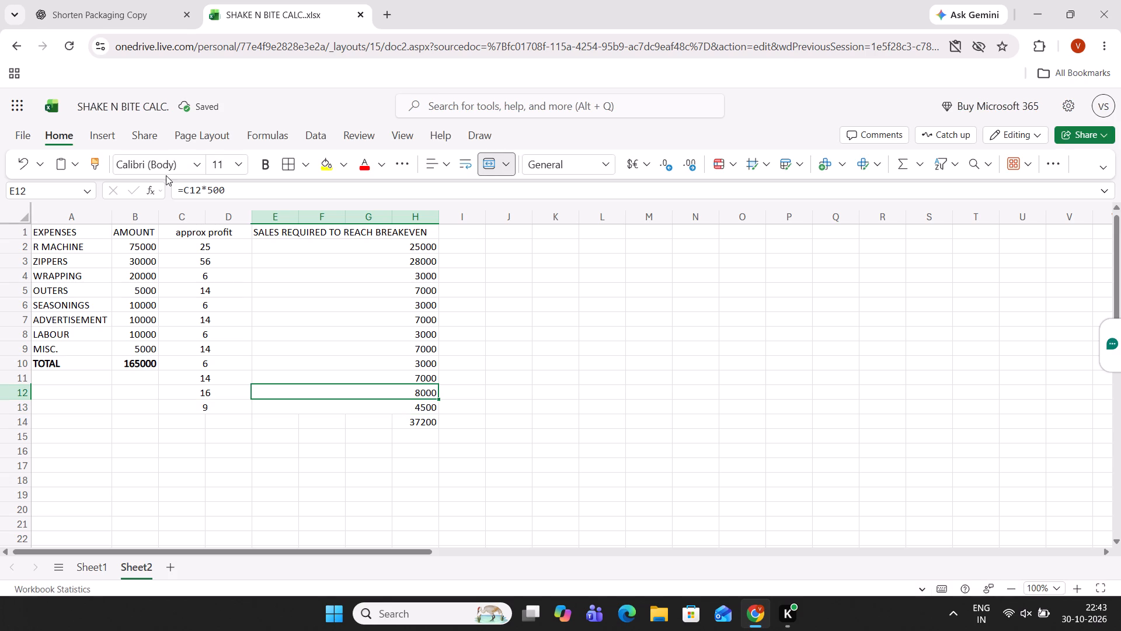
Change the breakeven formula in E12 to =C12*1000.
left_click(213, 188)
key("BackSpace")
type("10")
key("Return")
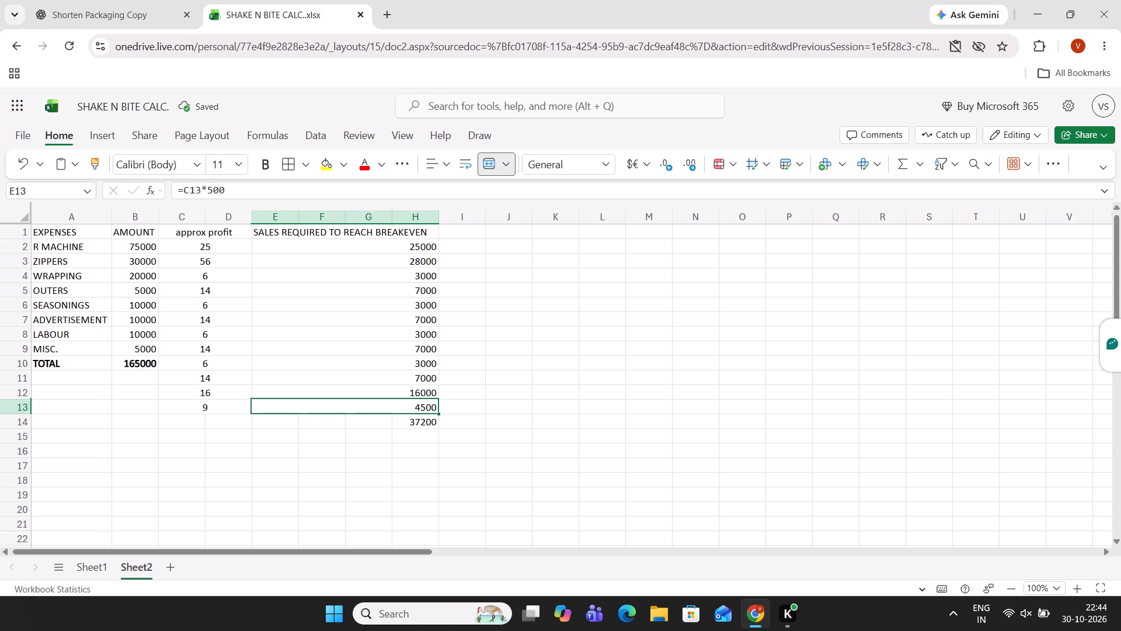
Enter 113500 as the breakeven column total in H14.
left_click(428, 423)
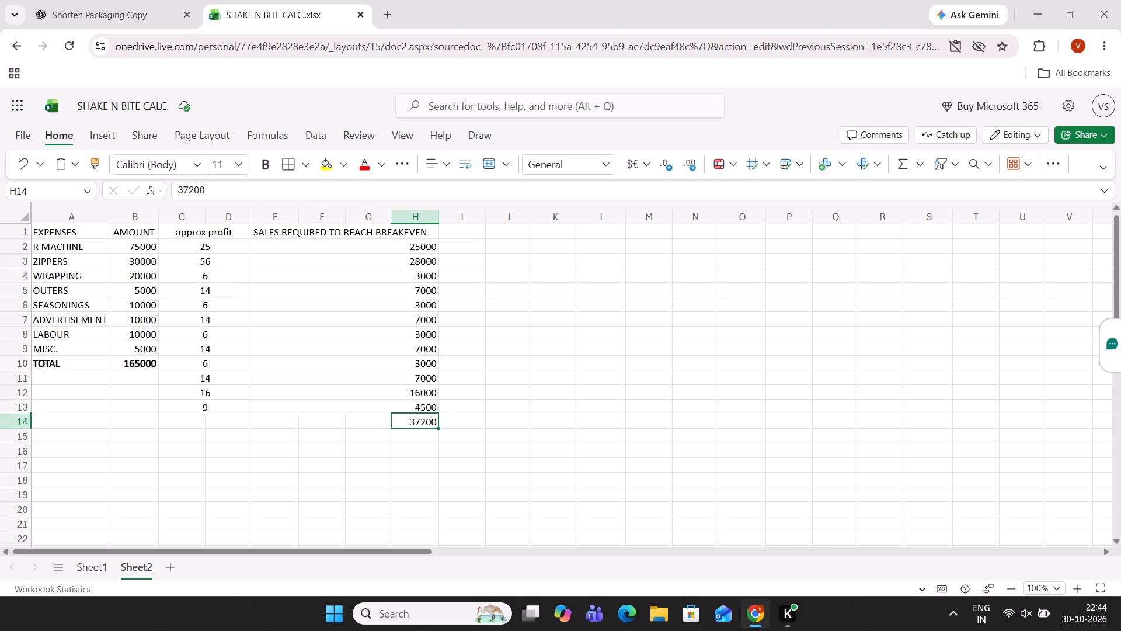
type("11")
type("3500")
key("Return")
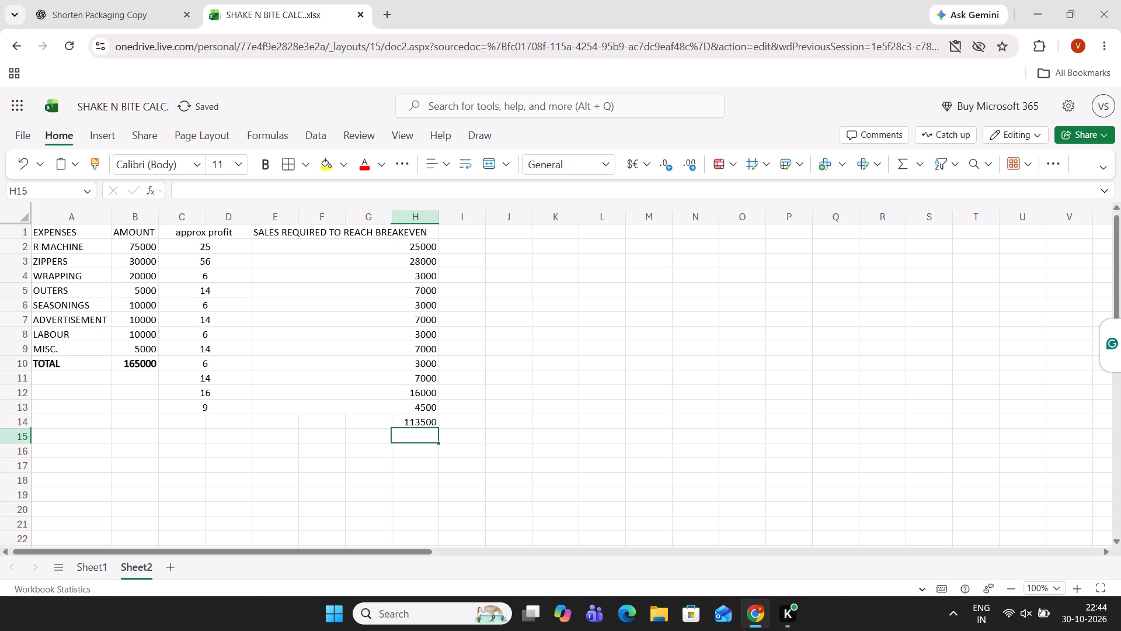
Fill the R MACHINE row's breakeven formula =C2*1000 from E2 down through row 13.
left_click(392, 258)
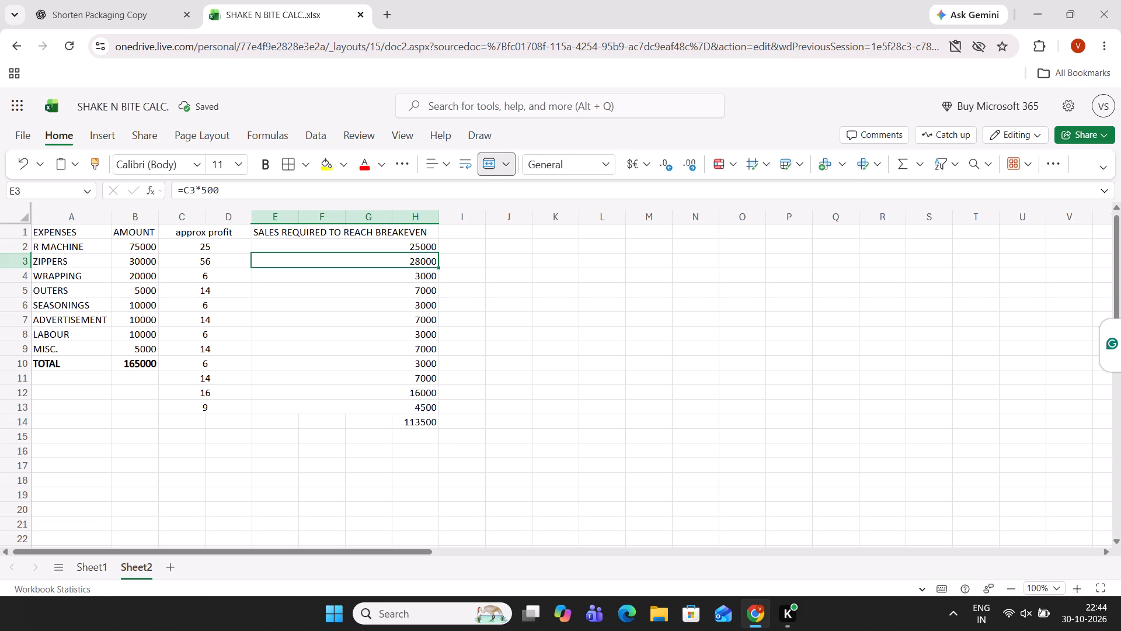
left_click(400, 246)
left_click(406, 270)
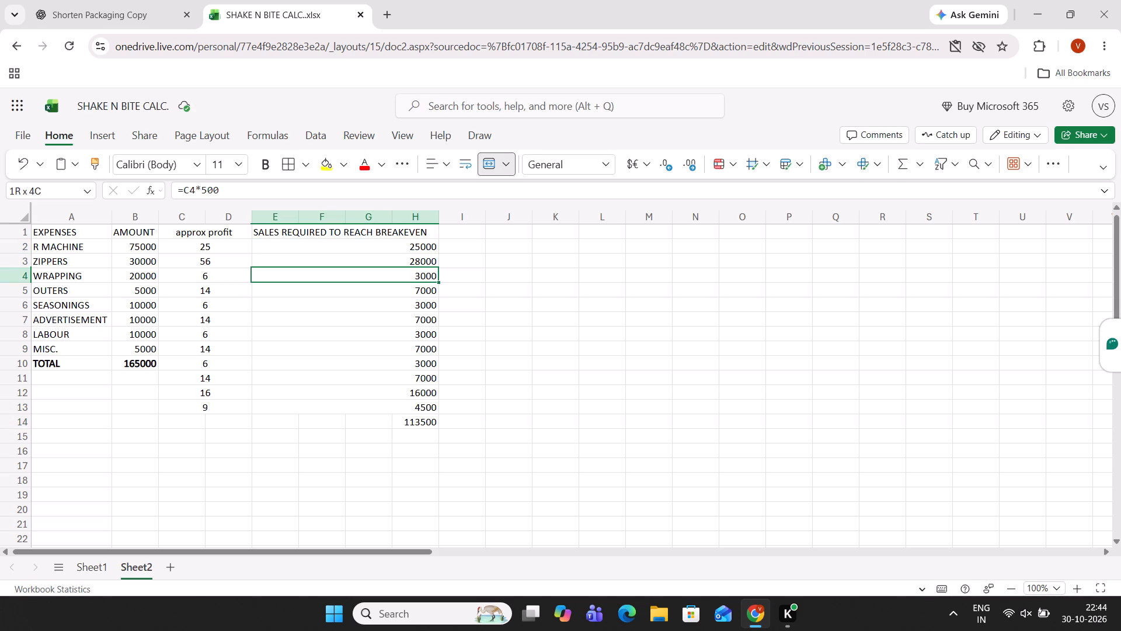
left_click(415, 262)
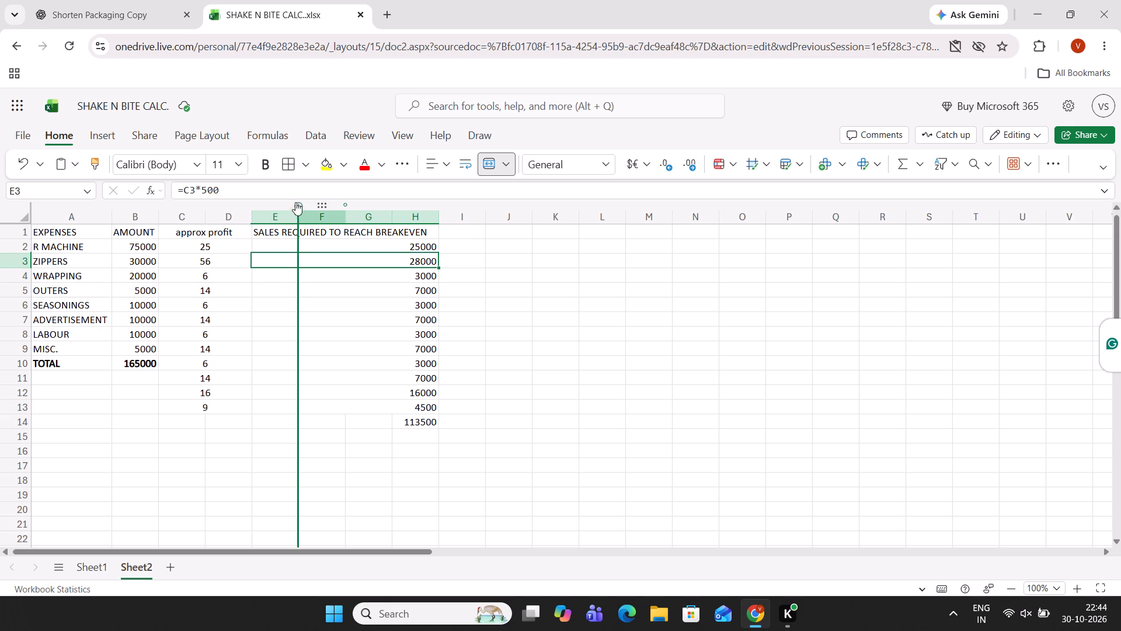
left_click(399, 243)
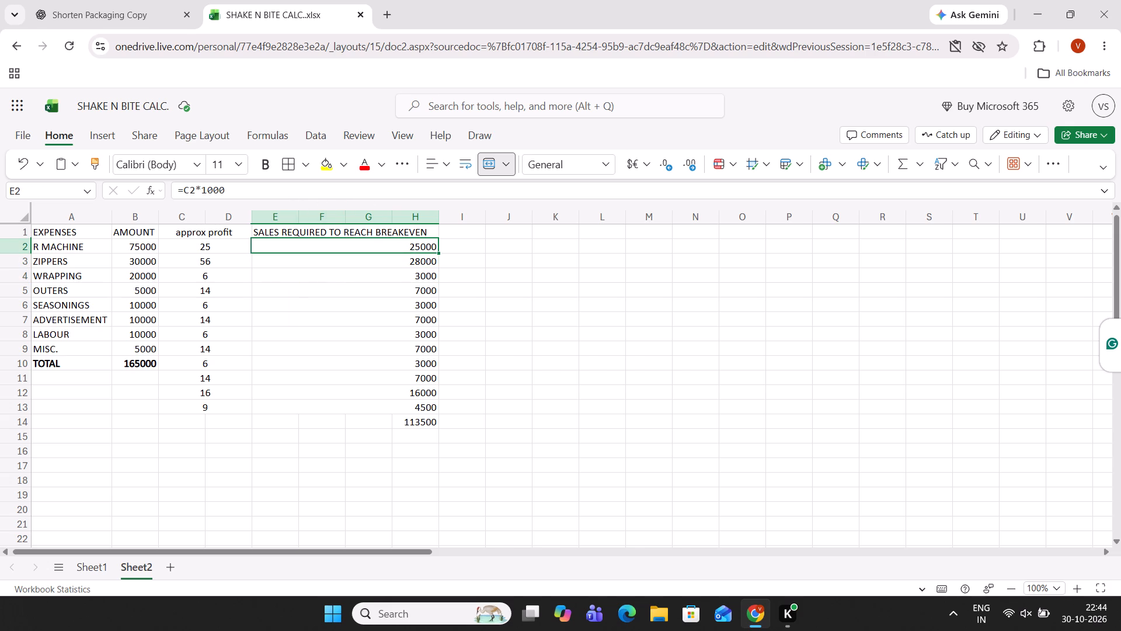
left_click_drag(439, 255, 436, 362)
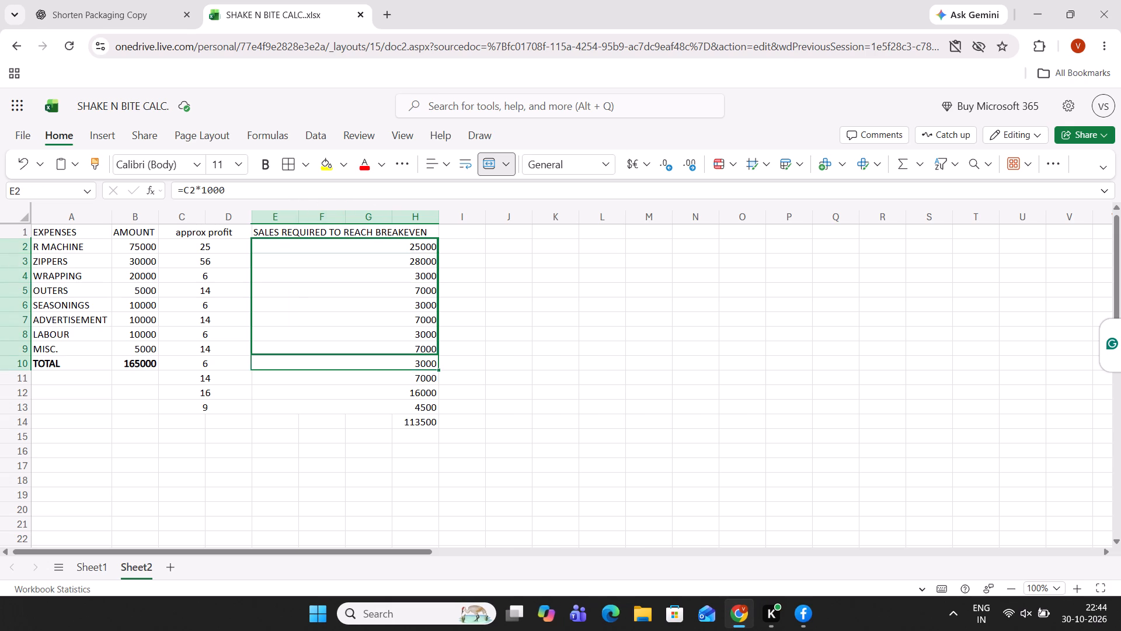
left_click_drag(436, 362, 441, 411)
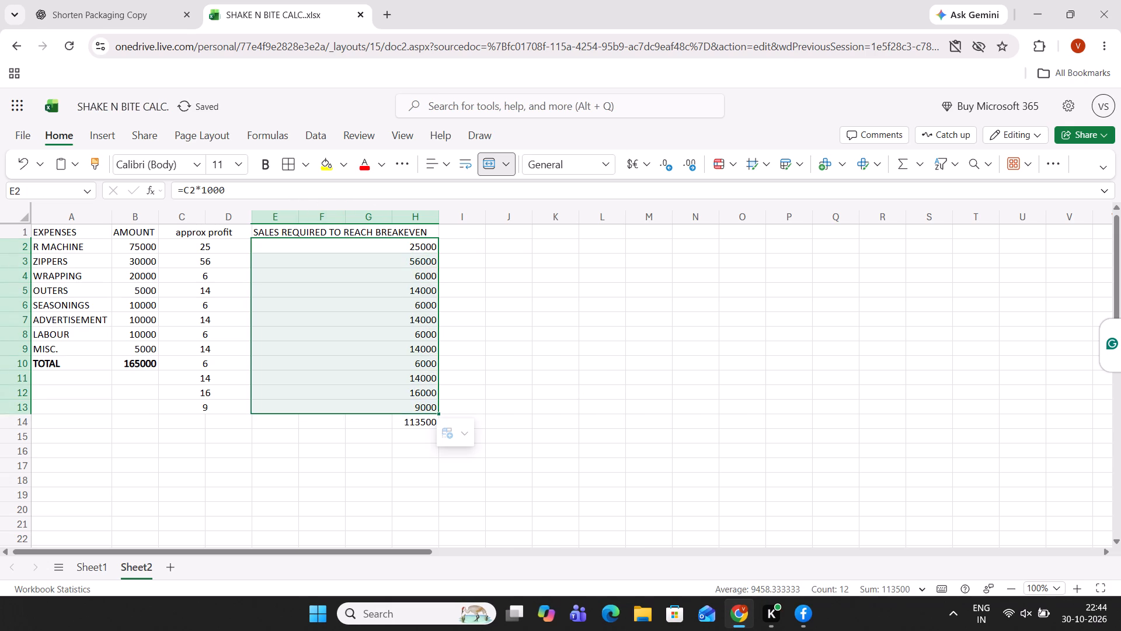
left_click(538, 394)
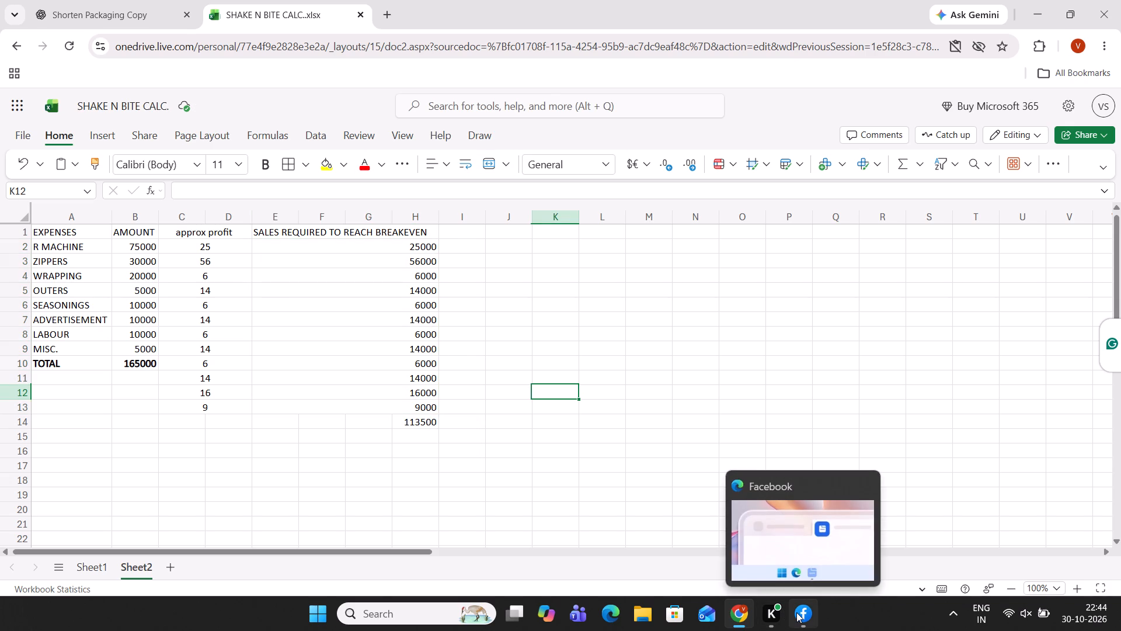
Close the Facebook window.
left_click(860, 493)
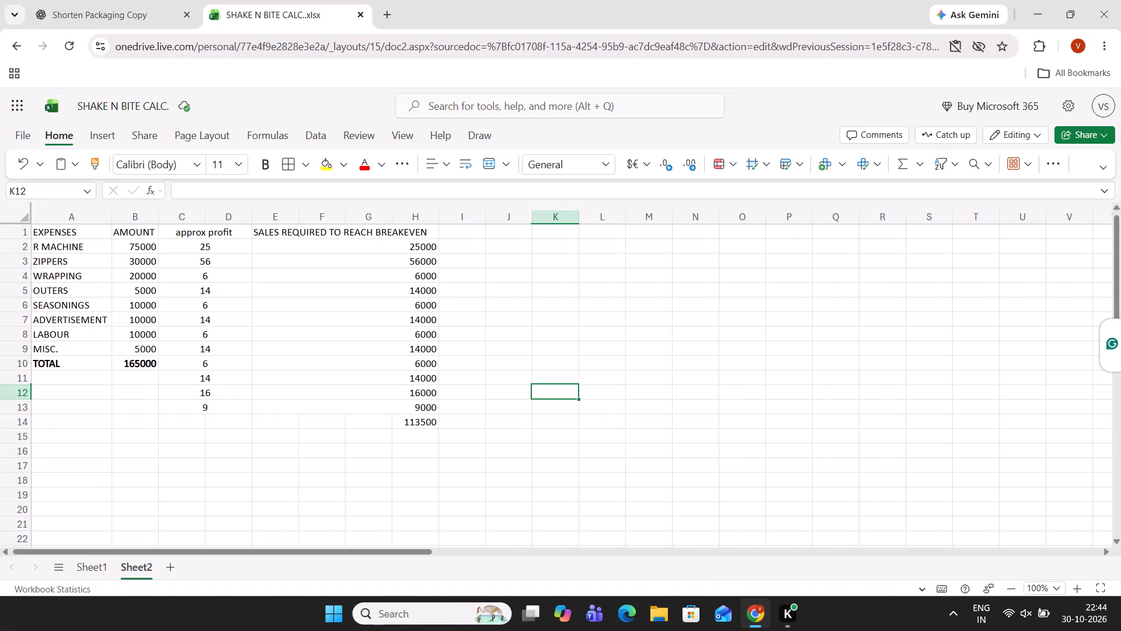
Select the breakeven values in rows 2 to 13 to check their sum, and enter 186500 as the total in H14.
left_click_drag(427, 245, 431, 315)
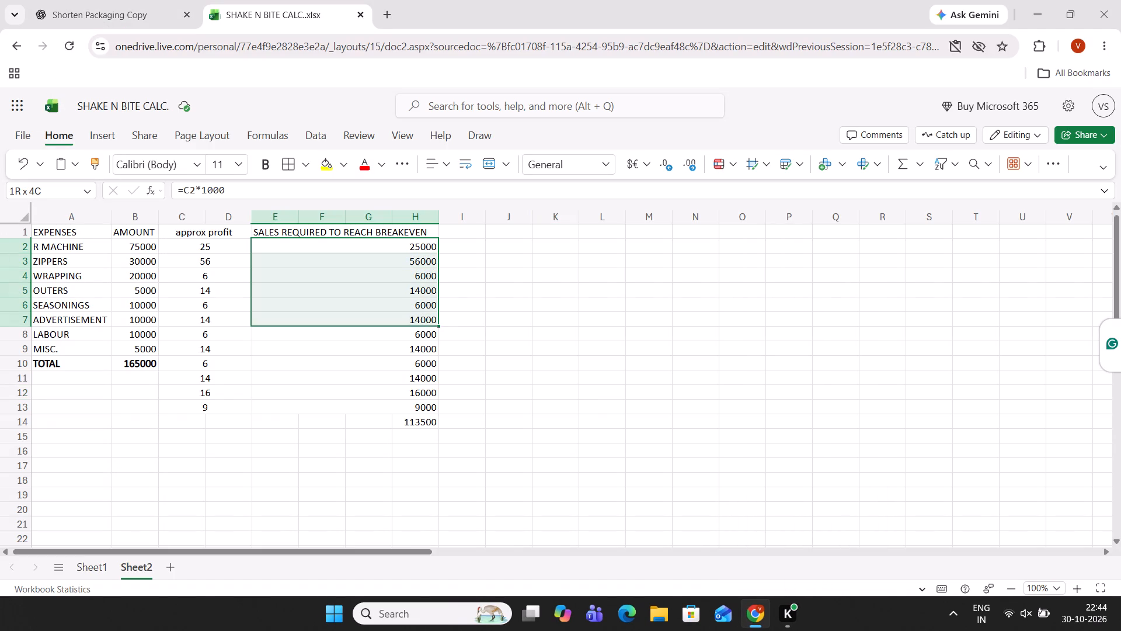
left_click_drag(431, 315, 428, 407)
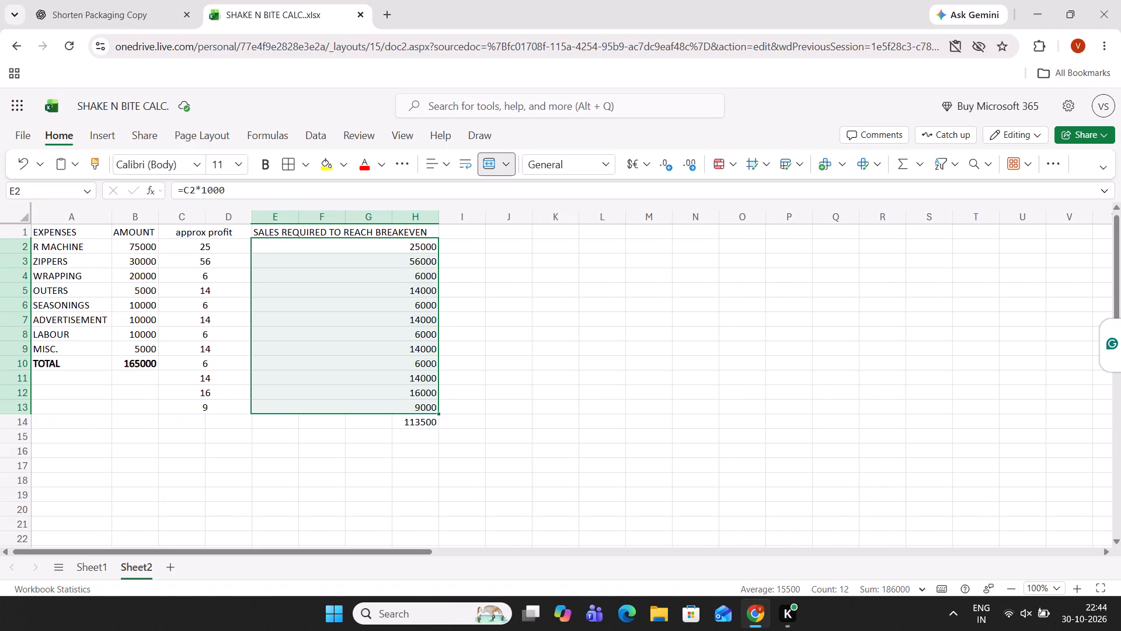
left_click(422, 421)
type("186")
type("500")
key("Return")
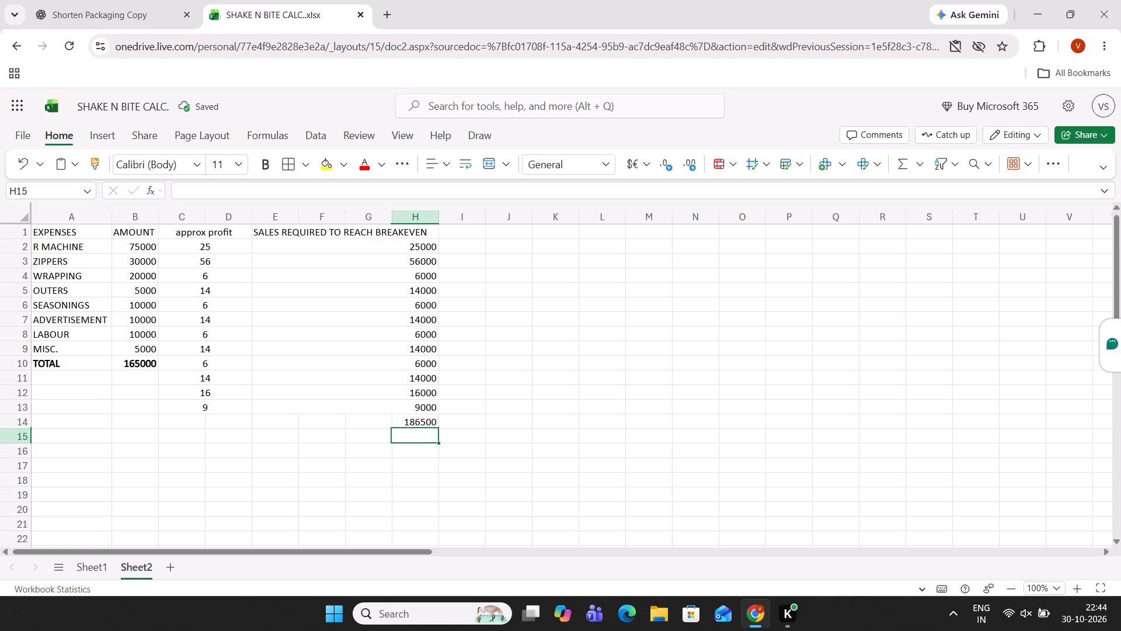
Make the expense labels in A1:A9 and the column headings in B1:H1 bold.
left_click_drag(73, 232, 78, 349)
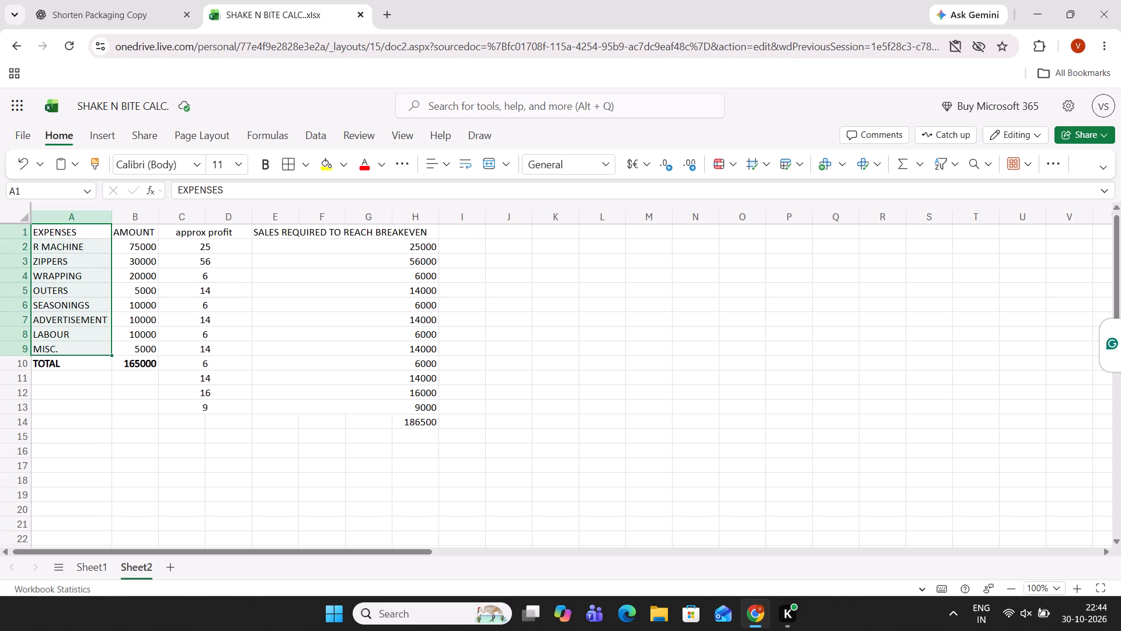
left_click(266, 169)
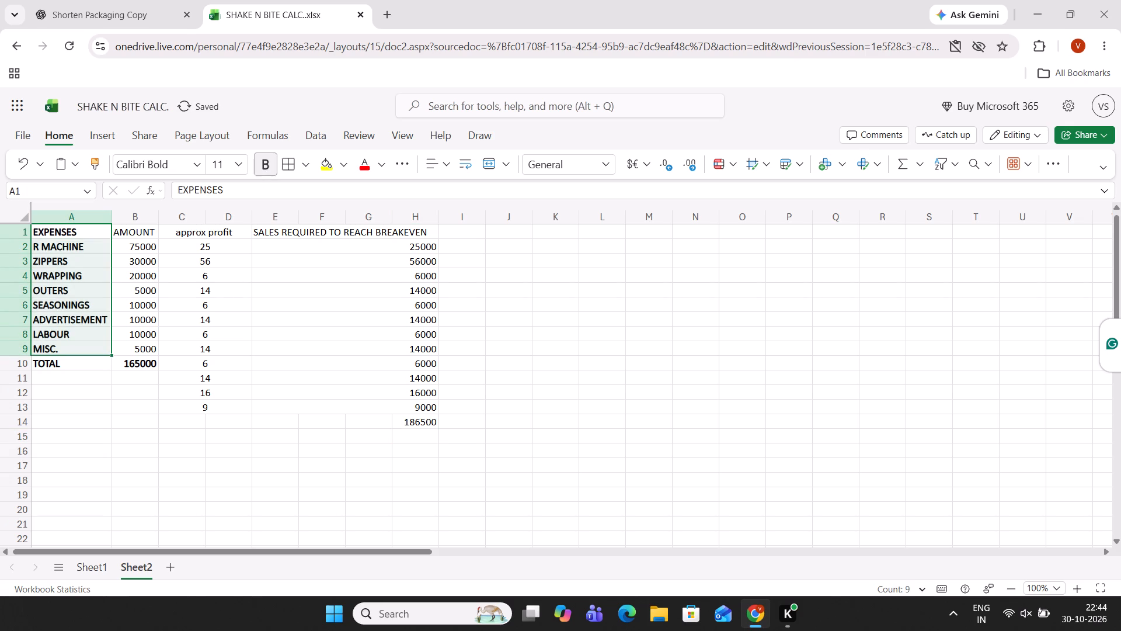
left_click_drag(142, 230, 309, 230)
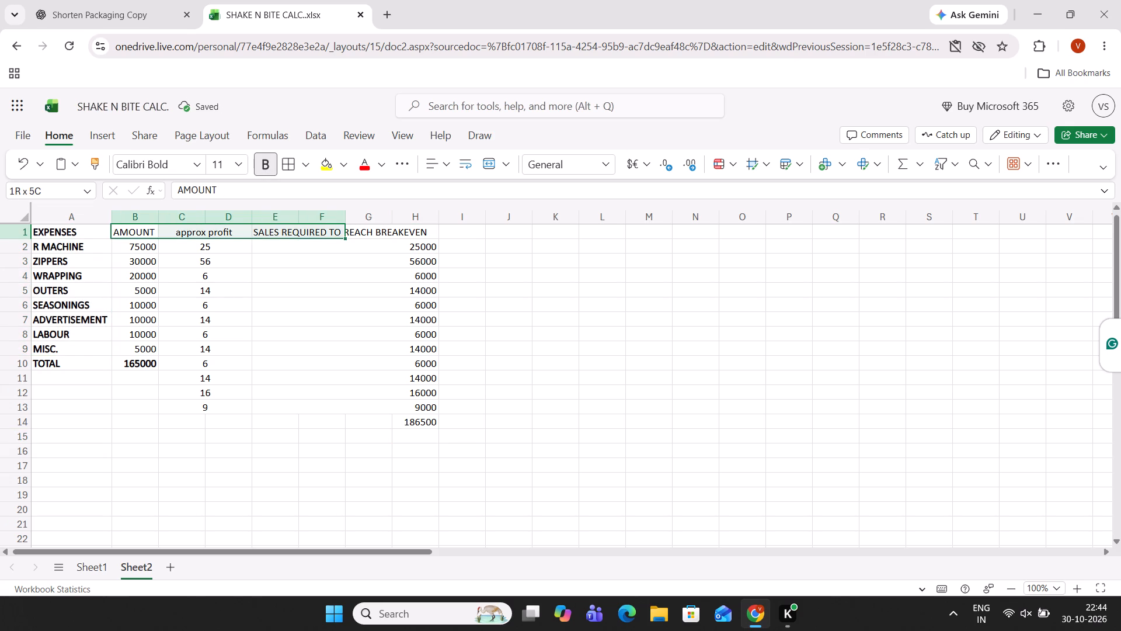
left_click_drag(309, 230, 399, 231)
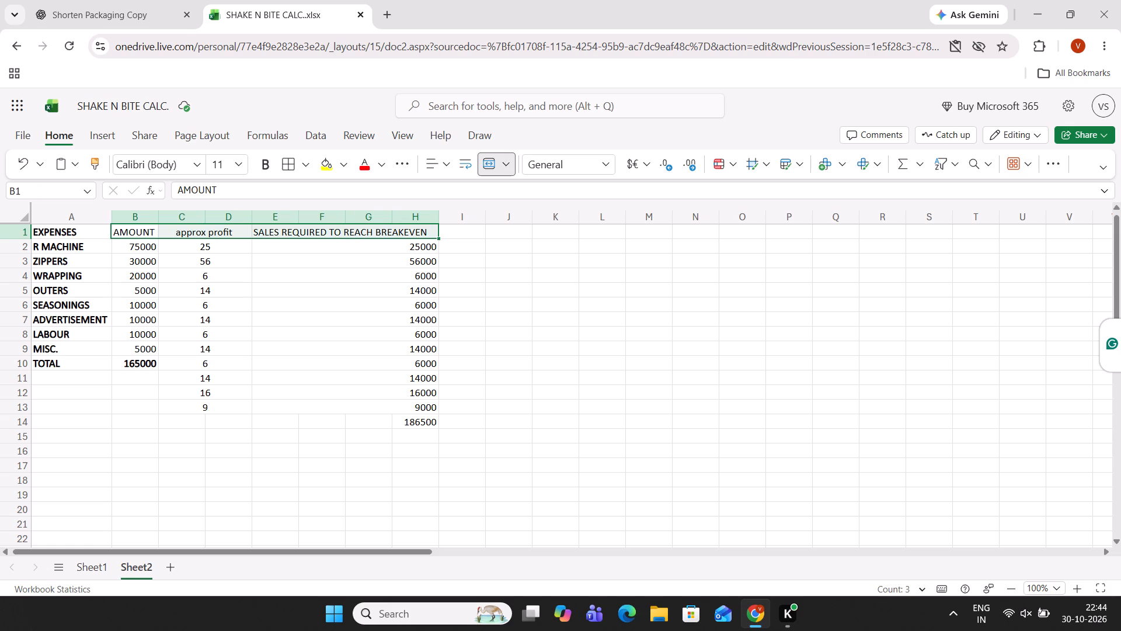
left_click(262, 164)
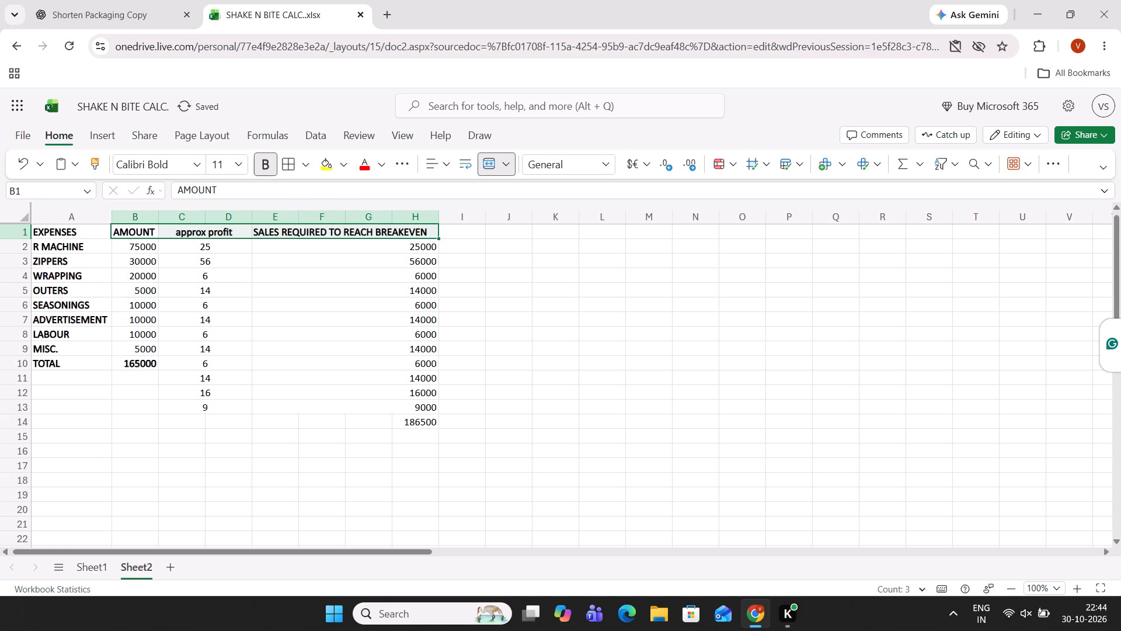
Merge and center the SALES REQUIRED TO REACH BREAKEVEN heading across E1:H1.
left_click(336, 295)
left_click(302, 238)
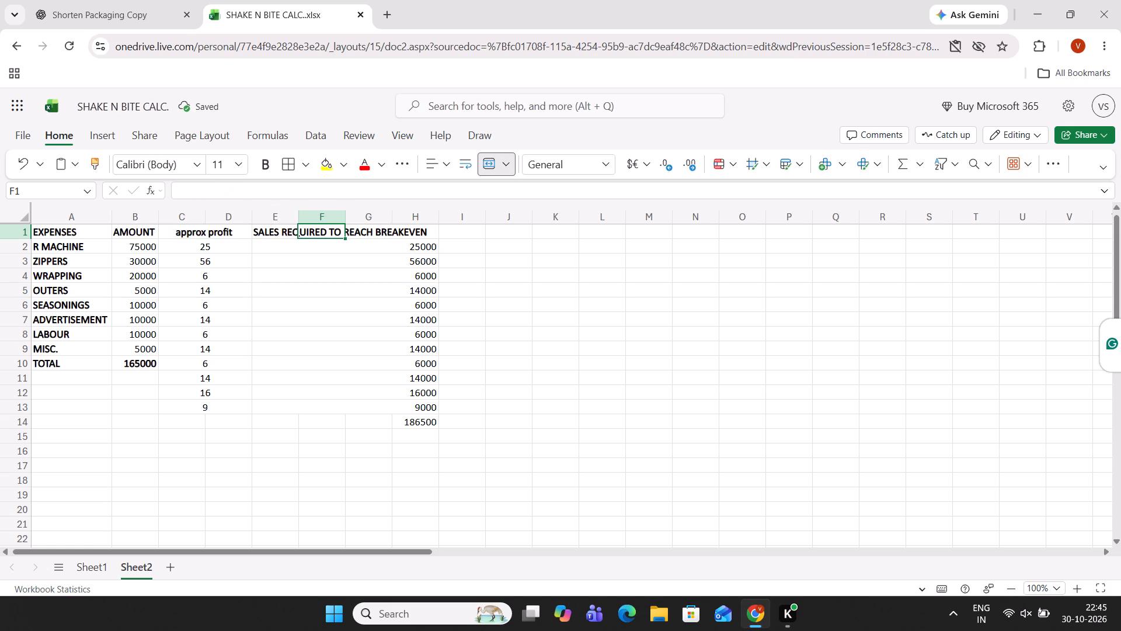
left_click_drag(283, 233, 347, 233)
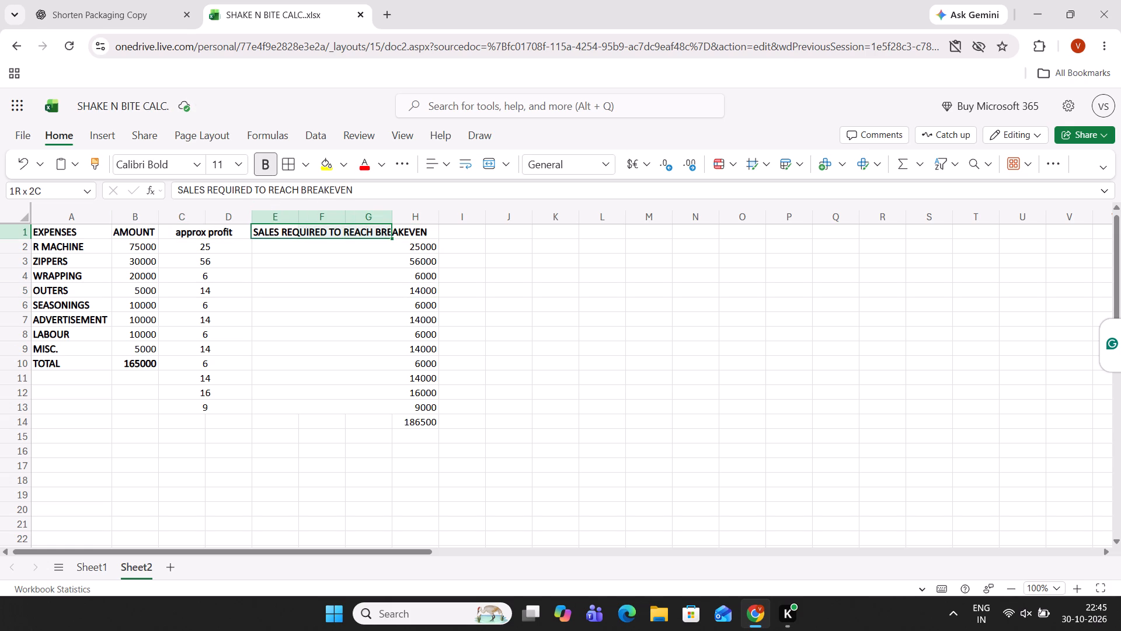
left_click_drag(347, 233, 402, 229)
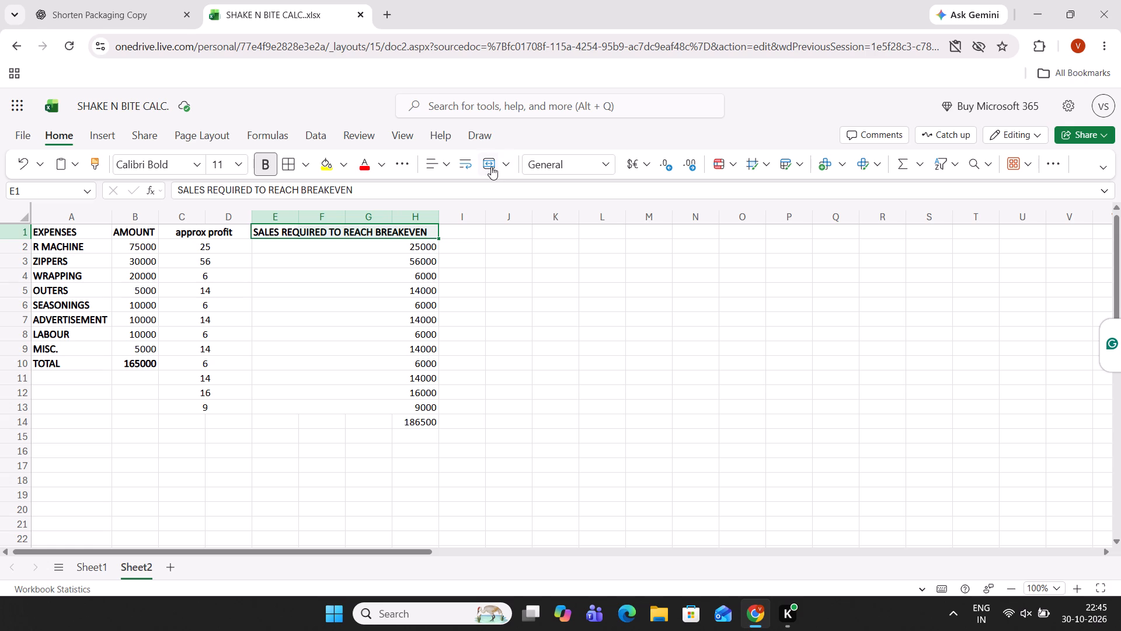
left_click(490, 167)
left_click(462, 417)
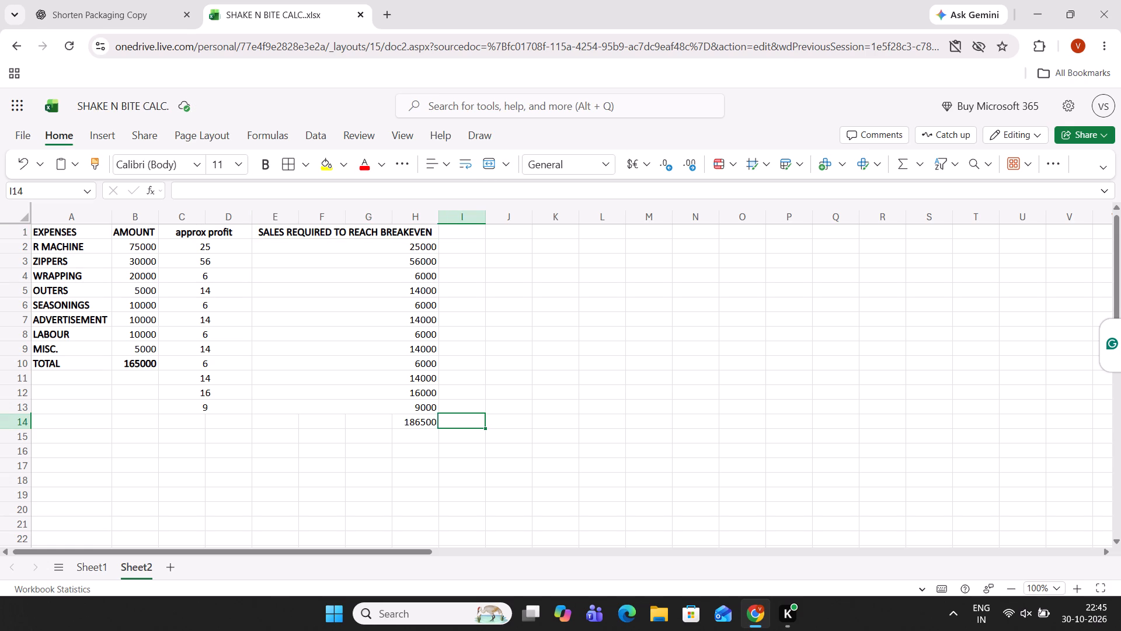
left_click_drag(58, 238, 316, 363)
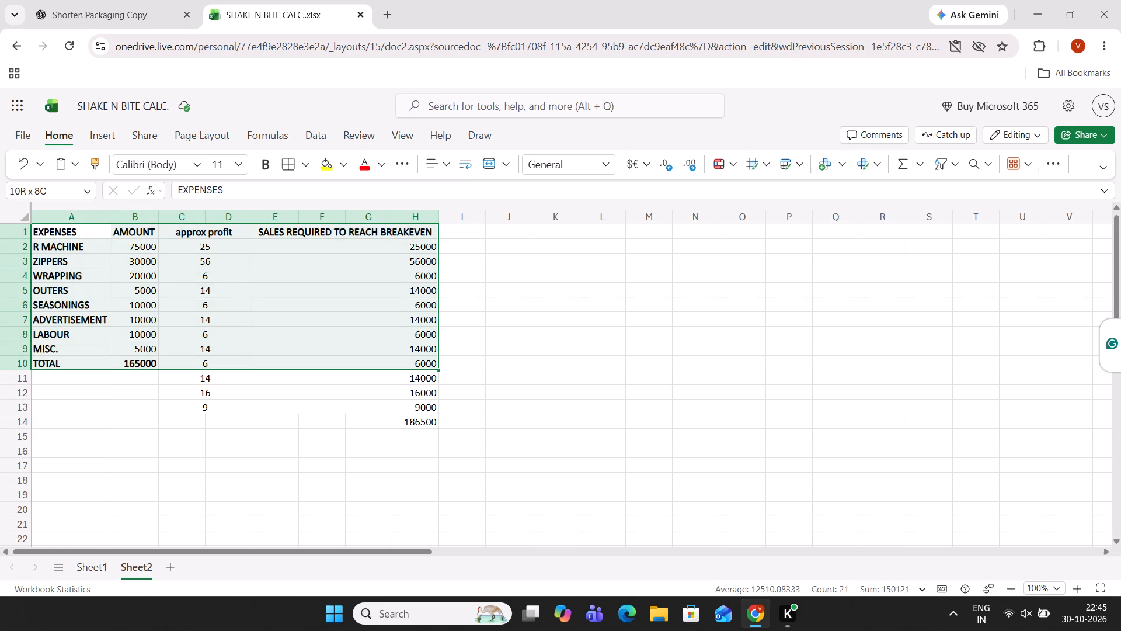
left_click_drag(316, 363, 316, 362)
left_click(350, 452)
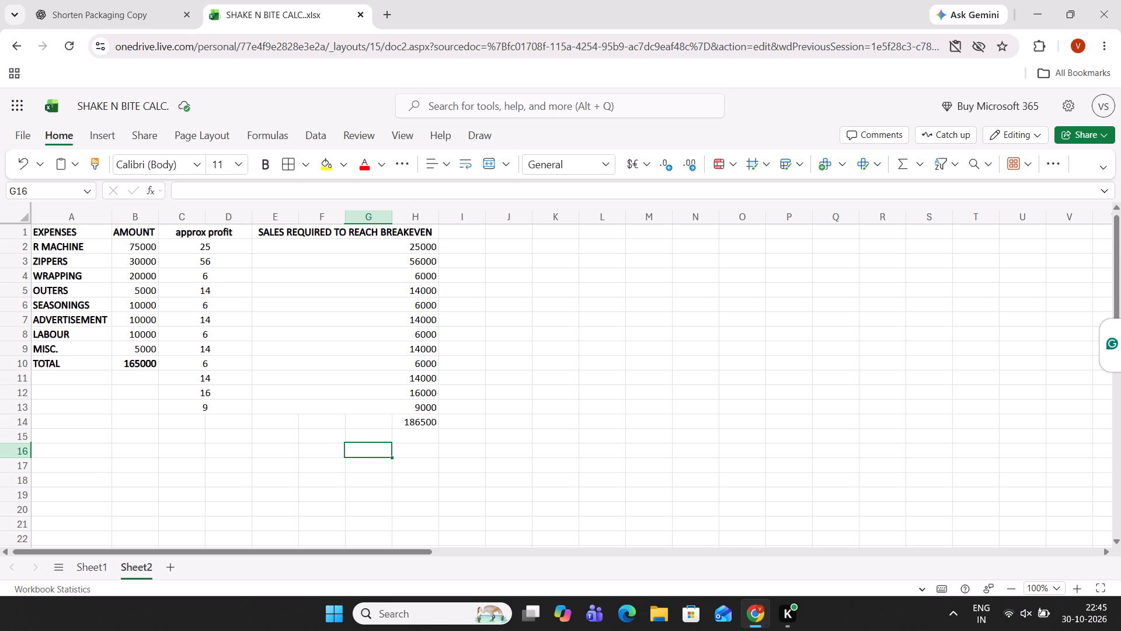
Apply borders to all cells of the expenses table in A1:B10.
left_click_drag(54, 233, 144, 346)
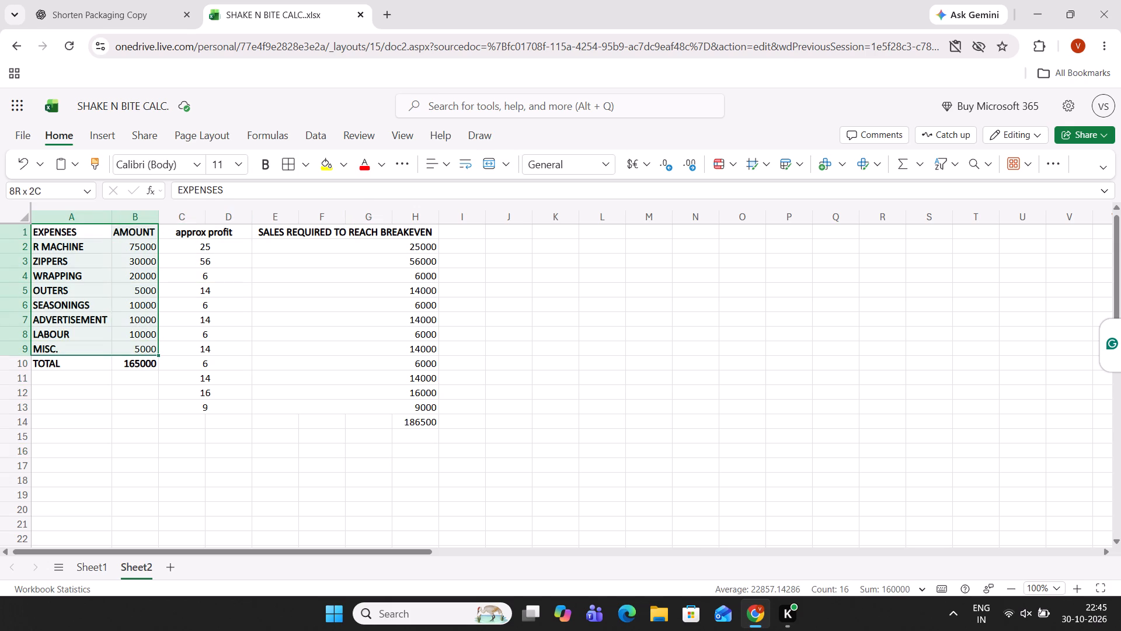
left_click_drag(144, 346, 144, 358)
left_click(285, 161)
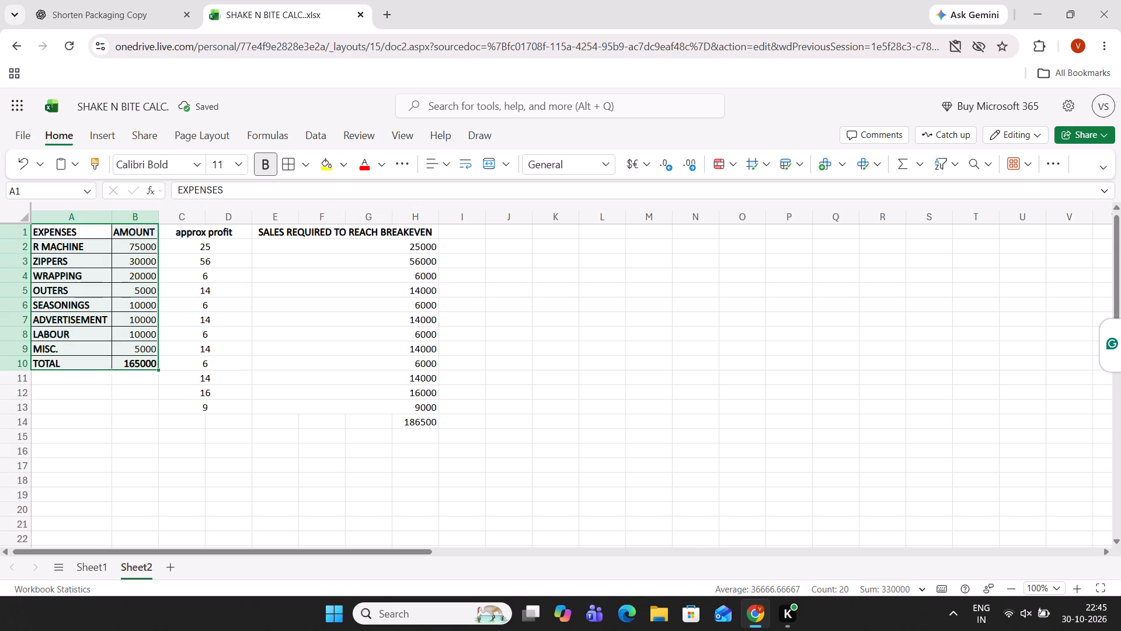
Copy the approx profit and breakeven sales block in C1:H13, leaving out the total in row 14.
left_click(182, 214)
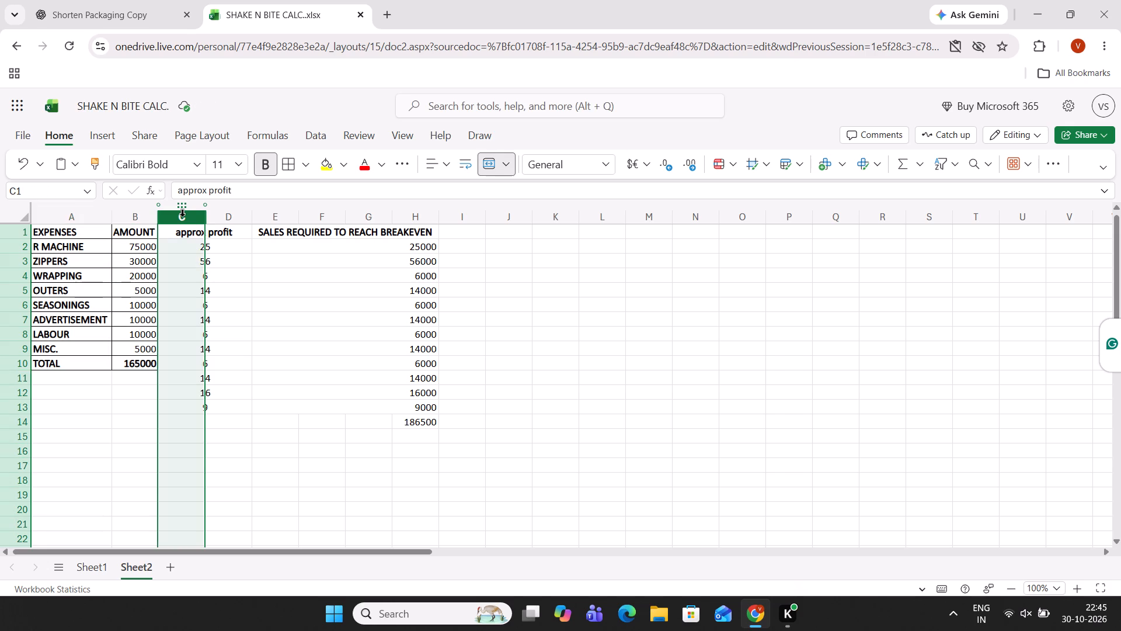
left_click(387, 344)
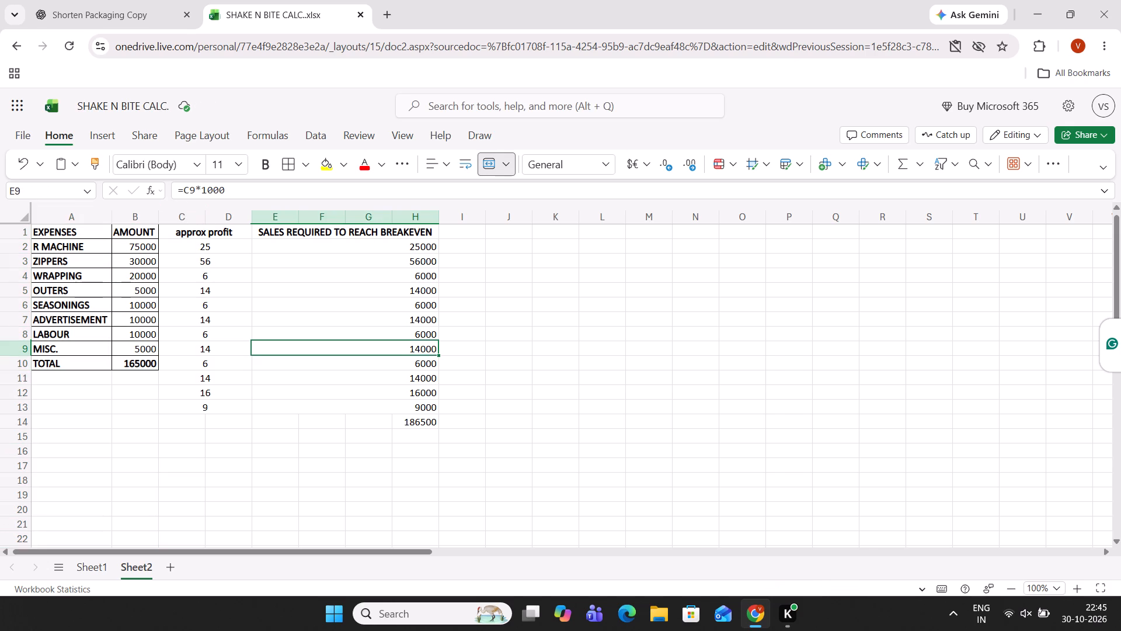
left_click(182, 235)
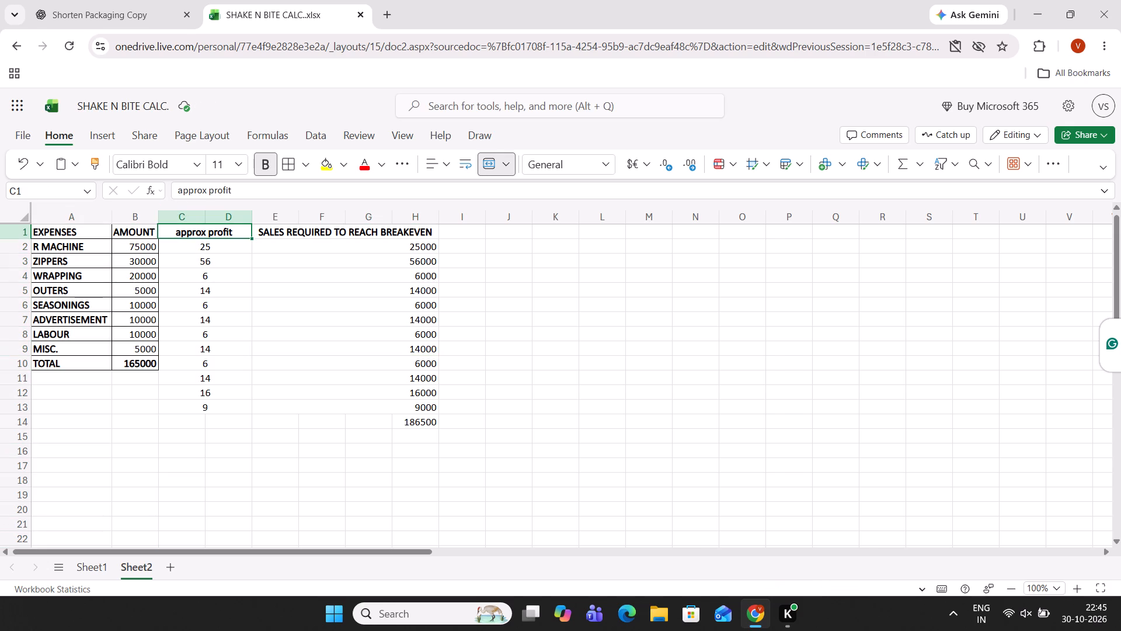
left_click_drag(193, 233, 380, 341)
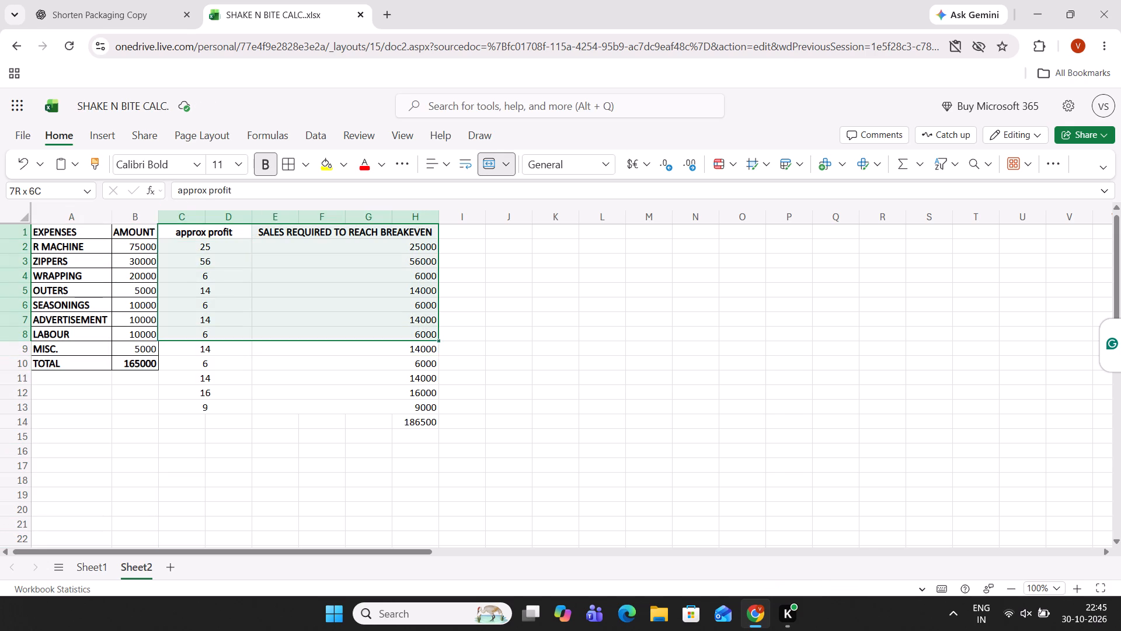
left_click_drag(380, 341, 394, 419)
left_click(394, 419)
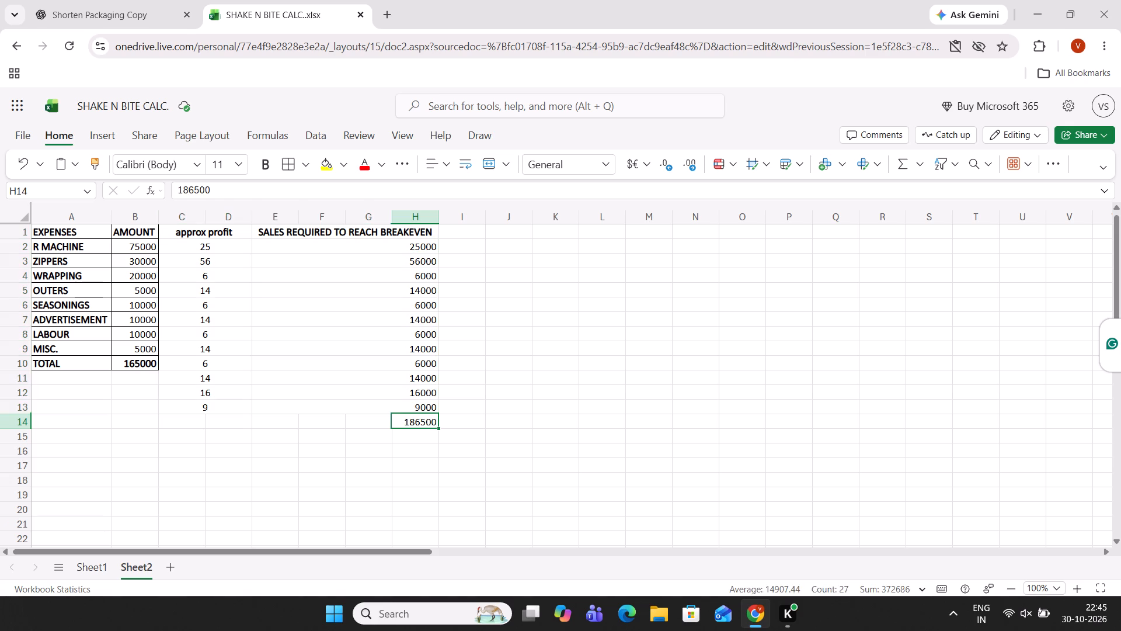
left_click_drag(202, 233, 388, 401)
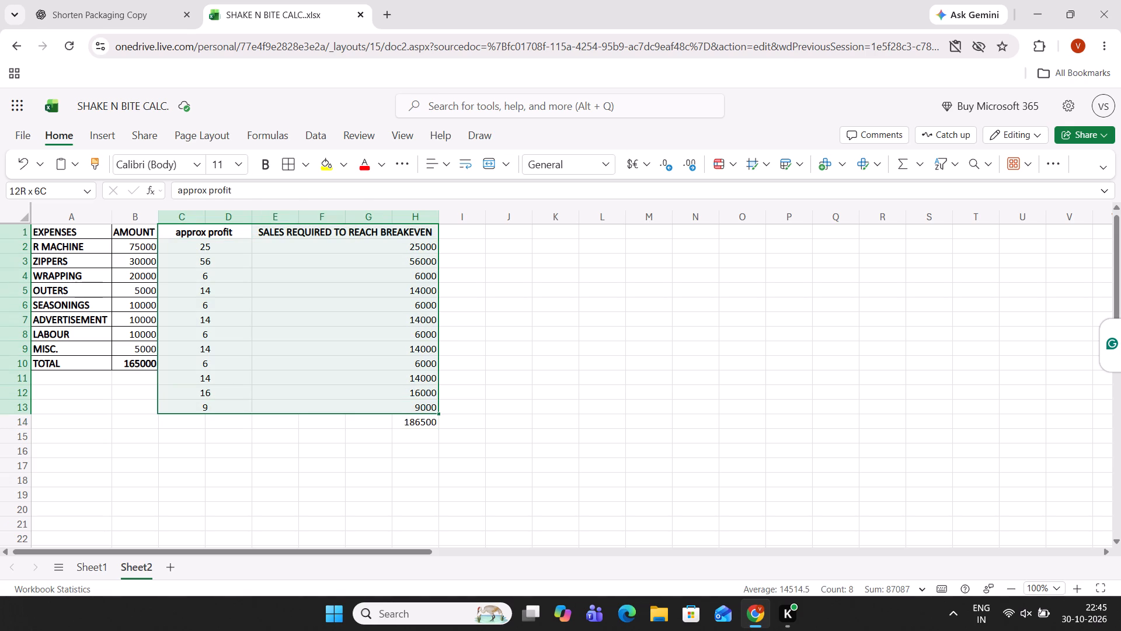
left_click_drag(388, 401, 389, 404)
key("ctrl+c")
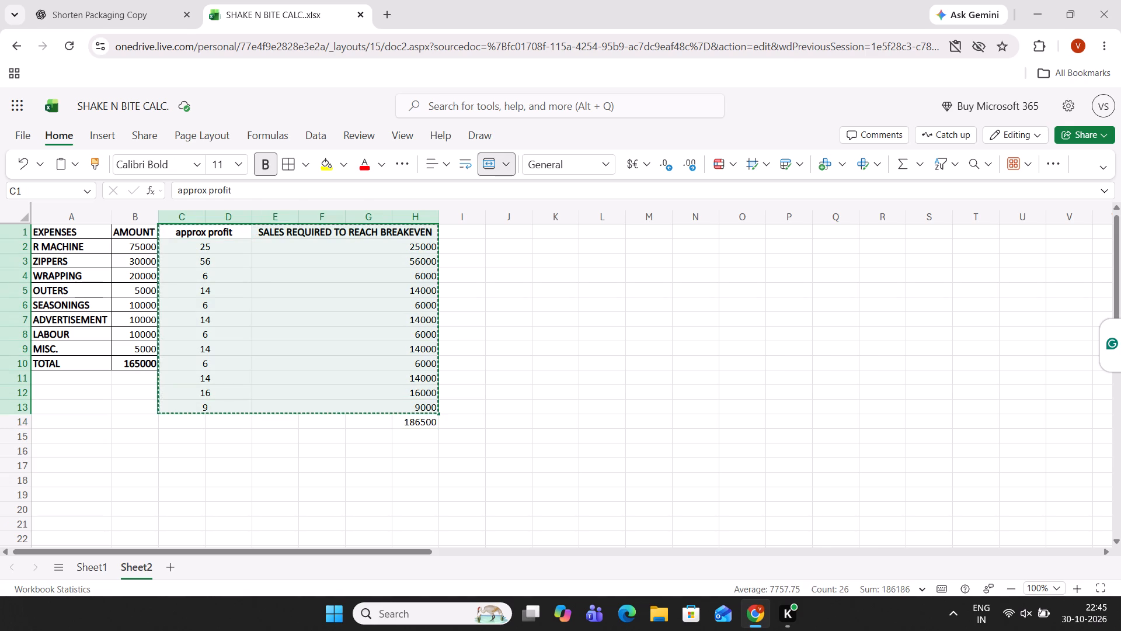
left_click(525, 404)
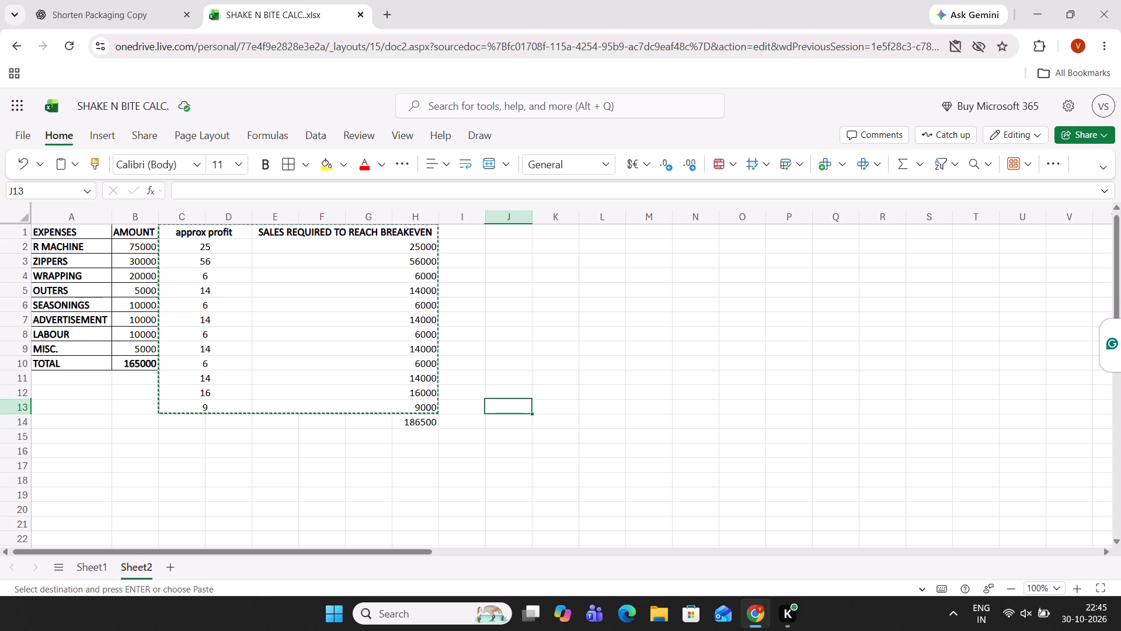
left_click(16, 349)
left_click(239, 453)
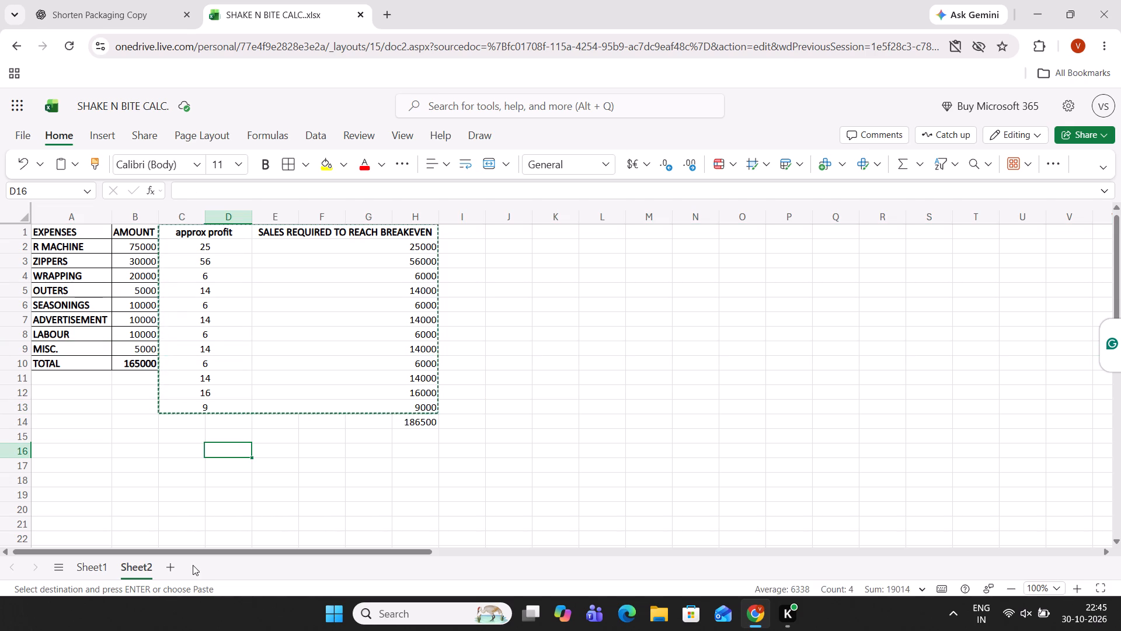
Add a new sheet to the workbook and enter the heading PRODUCT in A1.
left_click(172, 566)
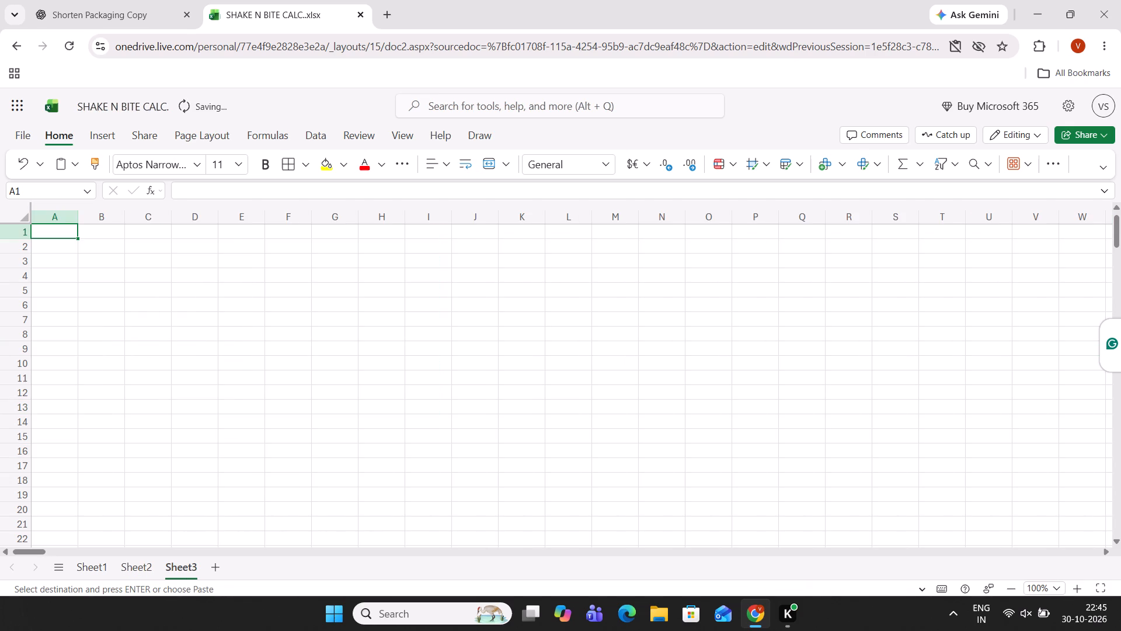
type("produt")
key("BackSpace")
key("BackSpace")
key("BackSpace")
key("BackSpace")
key("BackSpace")
key("BackSpace")
key("BackSpace")
key("BackSpace")
key("BackSpace")
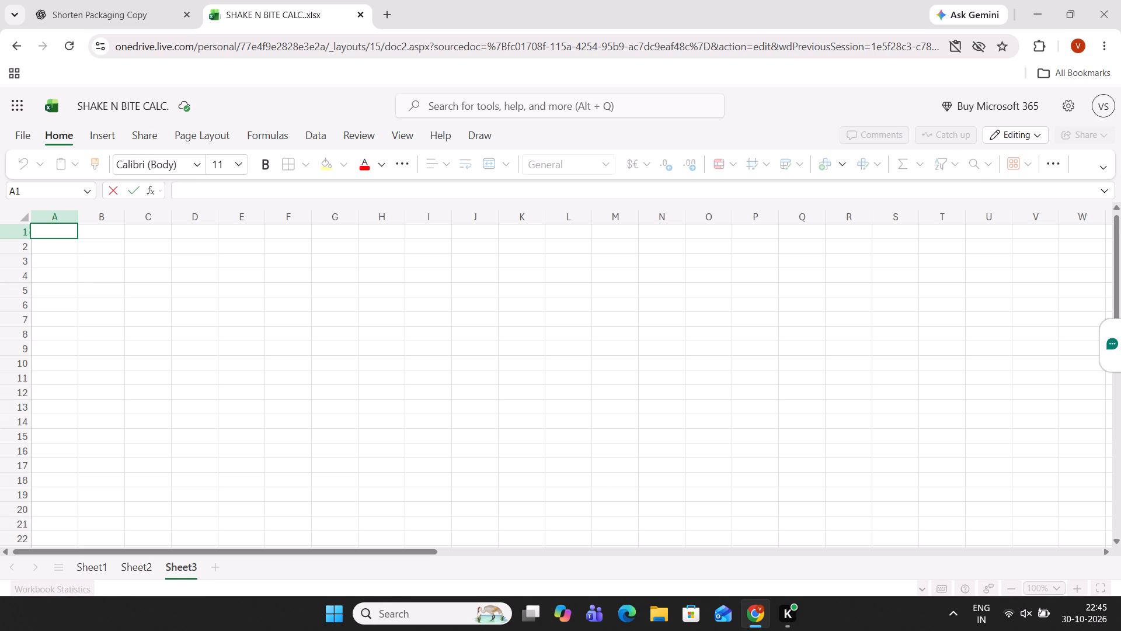
type("PRODUCT")
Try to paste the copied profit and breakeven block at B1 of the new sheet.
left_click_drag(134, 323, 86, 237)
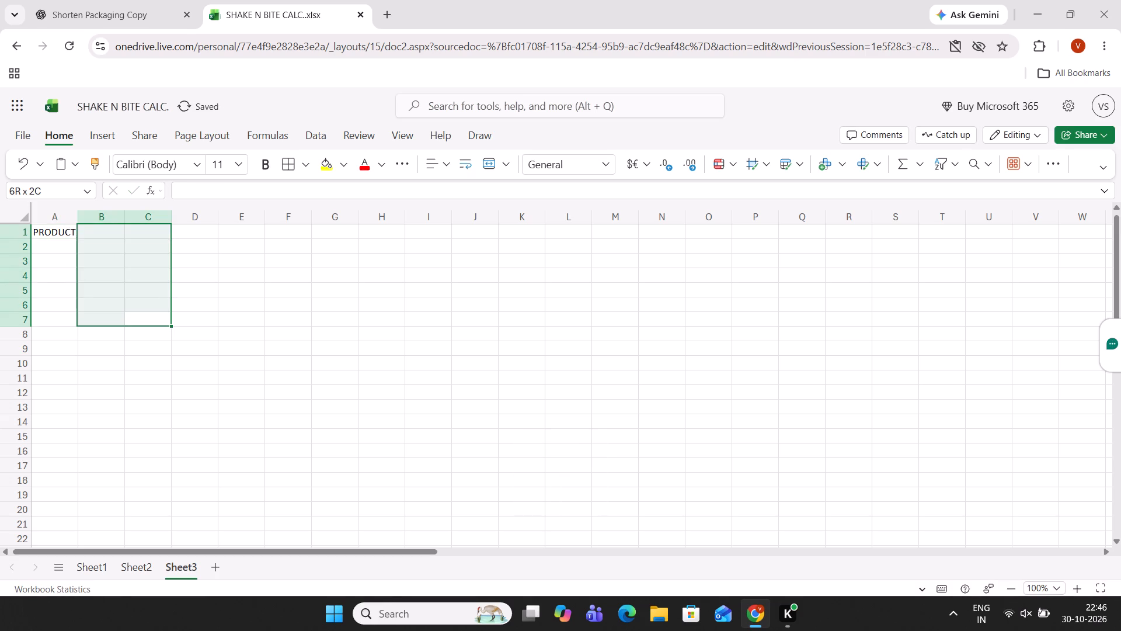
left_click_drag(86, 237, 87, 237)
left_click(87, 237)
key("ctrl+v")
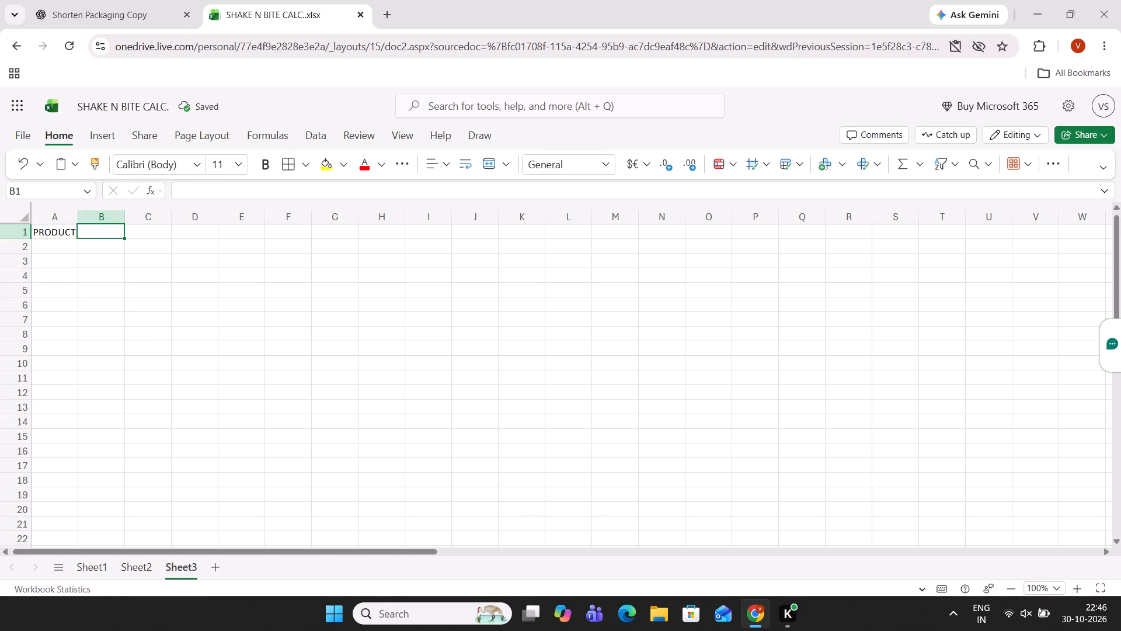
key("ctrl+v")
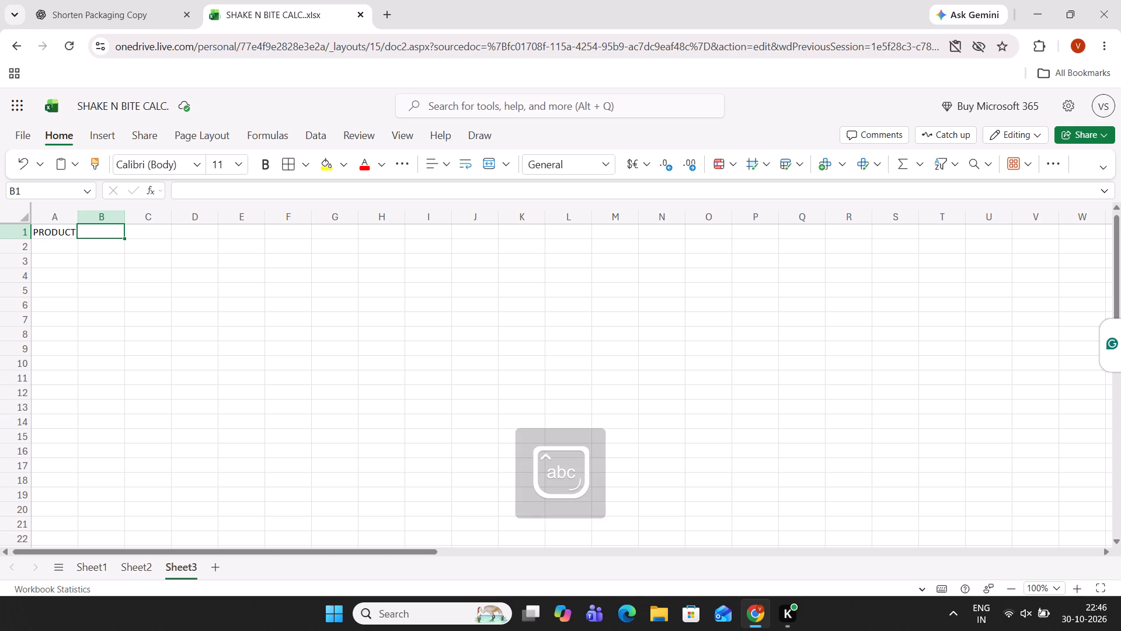
Copy C1:H13 from Sheet2 and paste it at B1 of the new sheet, beside the PRODUCT heading.
left_click(126, 570)
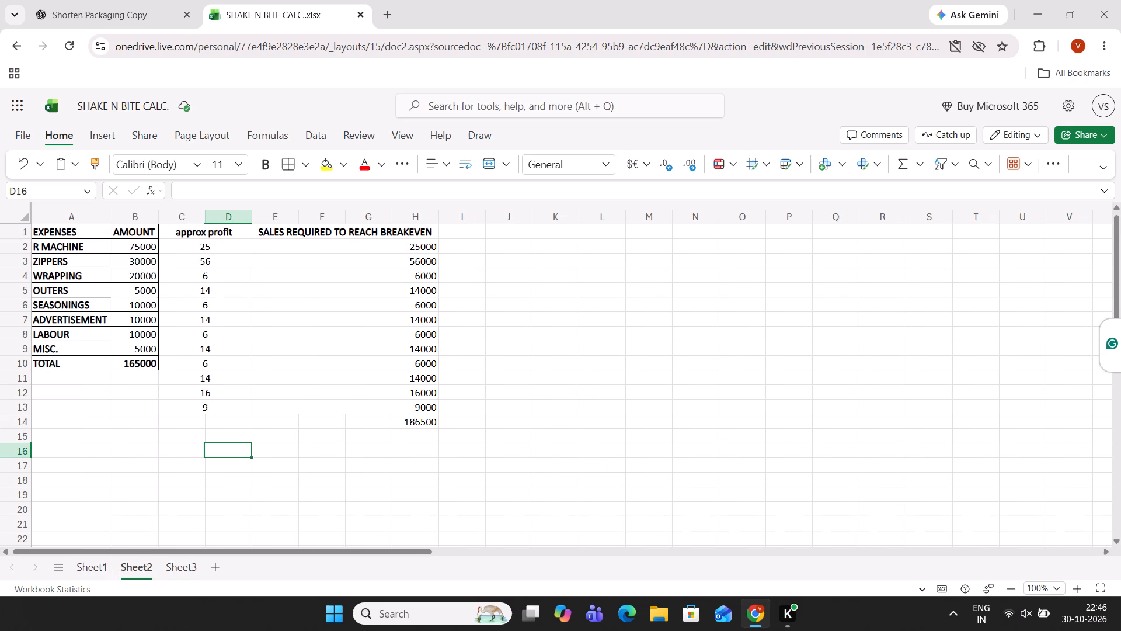
left_click_drag(222, 233, 375, 411)
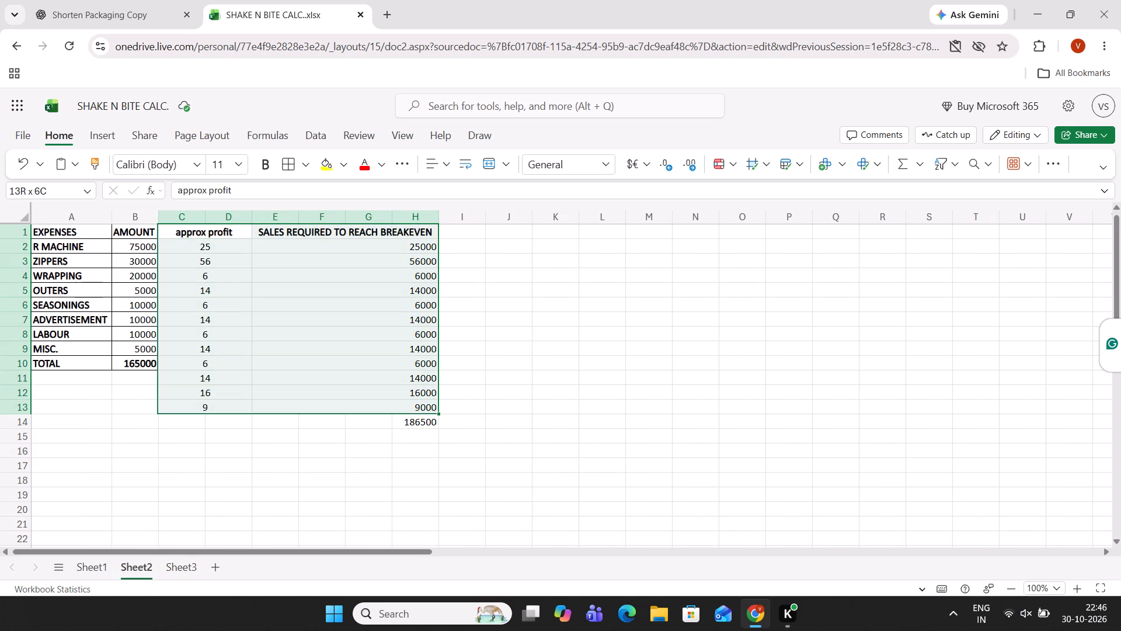
left_click_drag(375, 411, 375, 410)
key("ctrl+c")
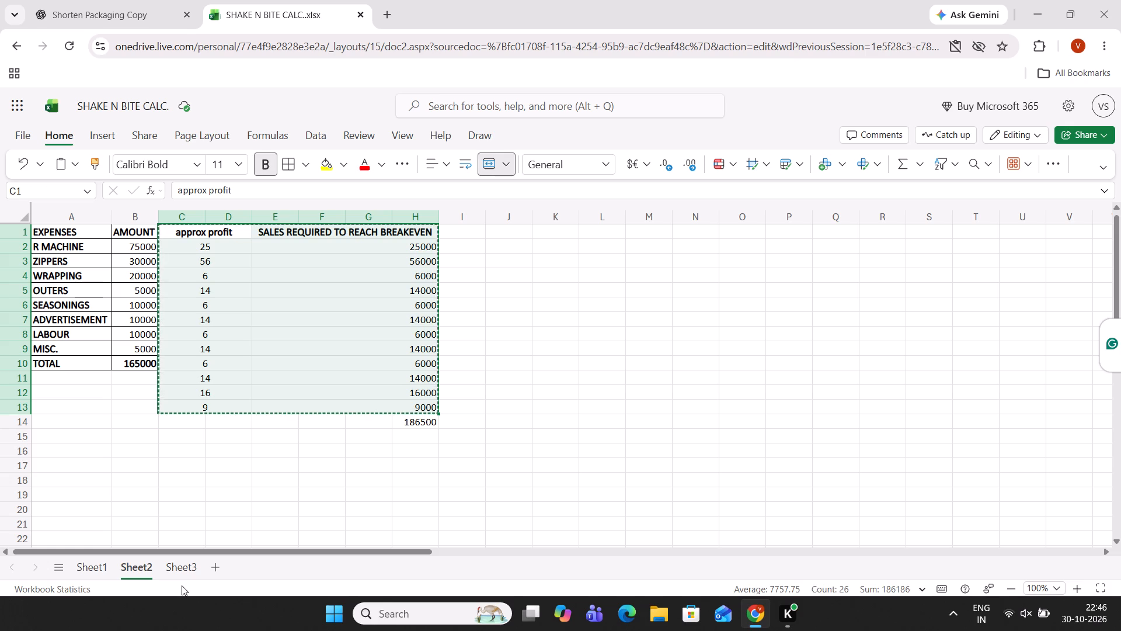
left_click(193, 566)
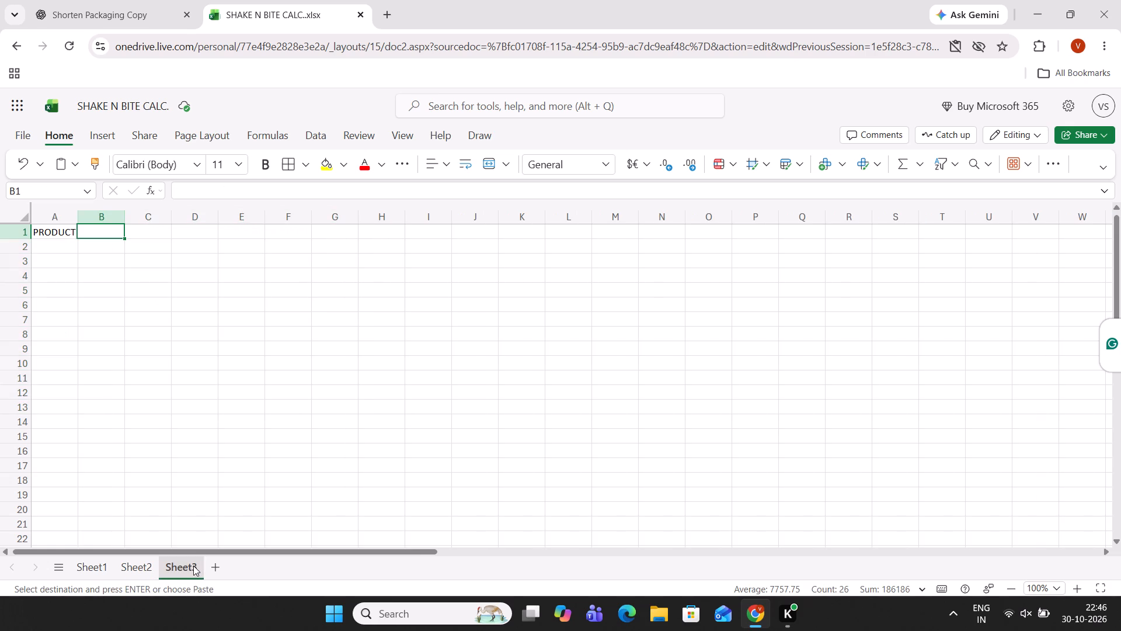
key("ctrl+v")
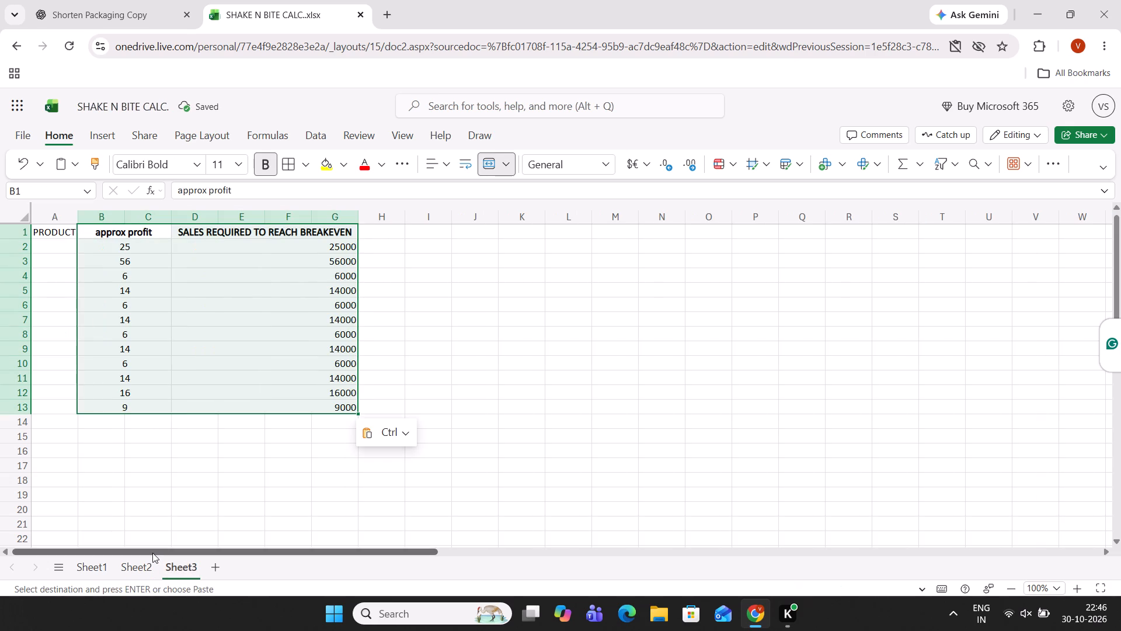
Enter the product names PLAIN 100 and PLAIN 250 in A2 and A3, under the PRODUCT heading.
left_click(51, 243)
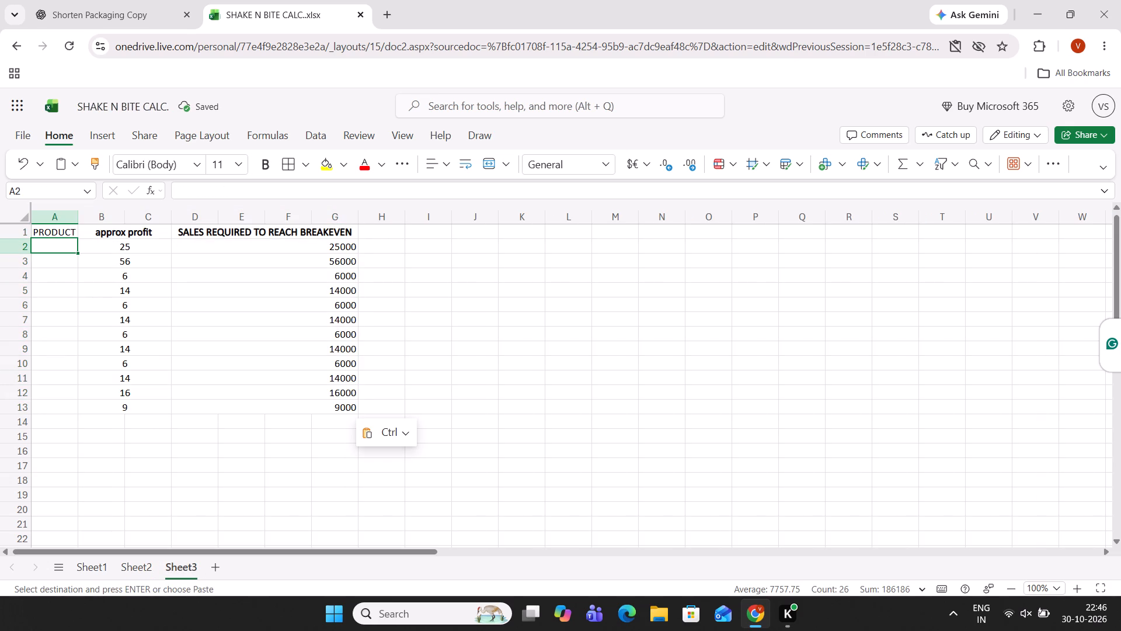
type("PLAIN 5")
key("BackSpace")
type("100")
key("Return")
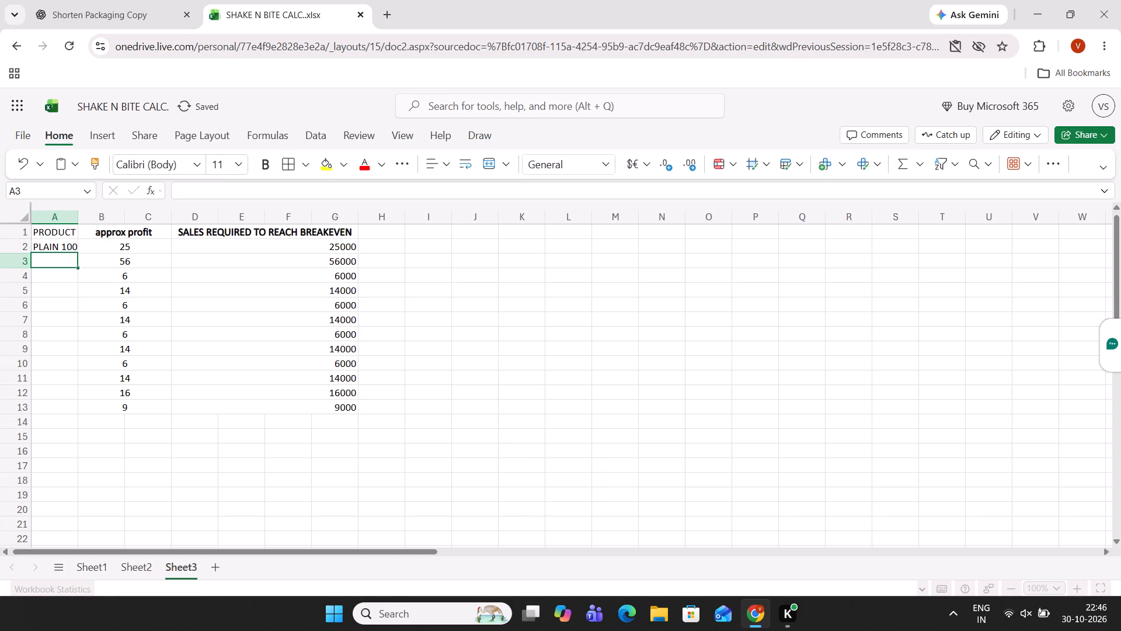
type("PLAIN 250")
key("Return")
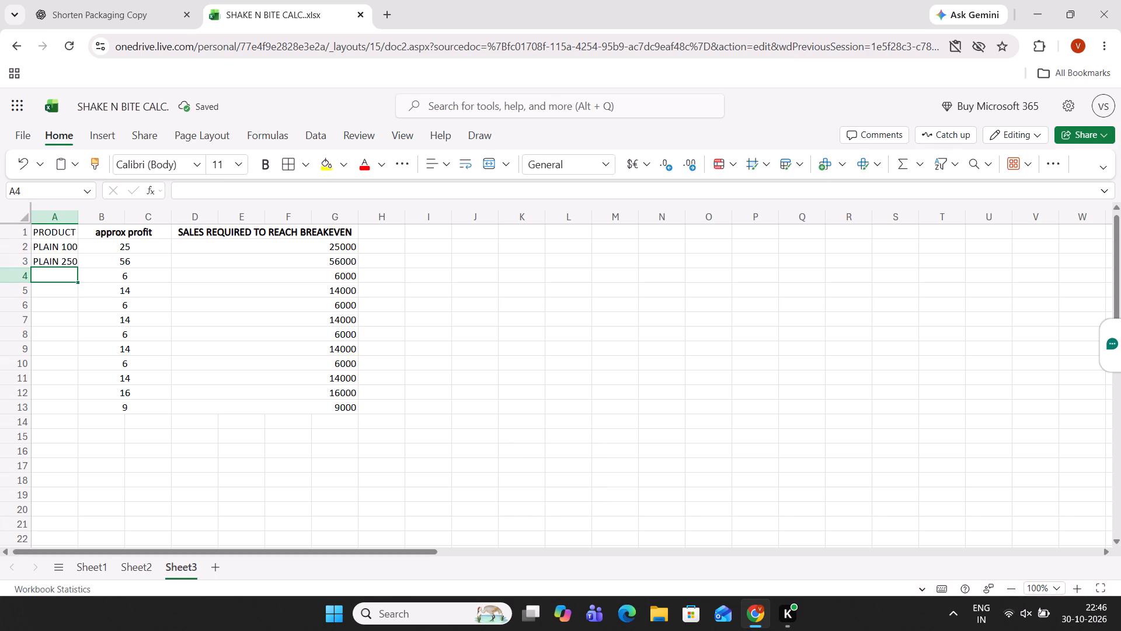
Check the product order on Sheet1, and enter PERI 25 and PERI 50 in A4 and A5 of Sheet3.
left_click(101, 564)
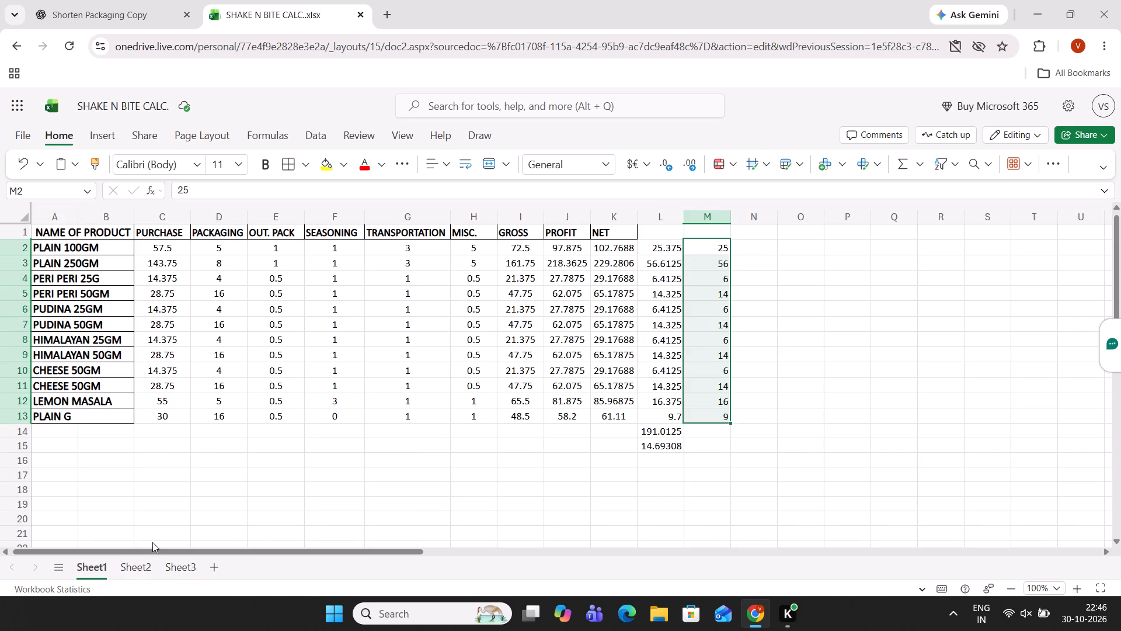
left_click(166, 567)
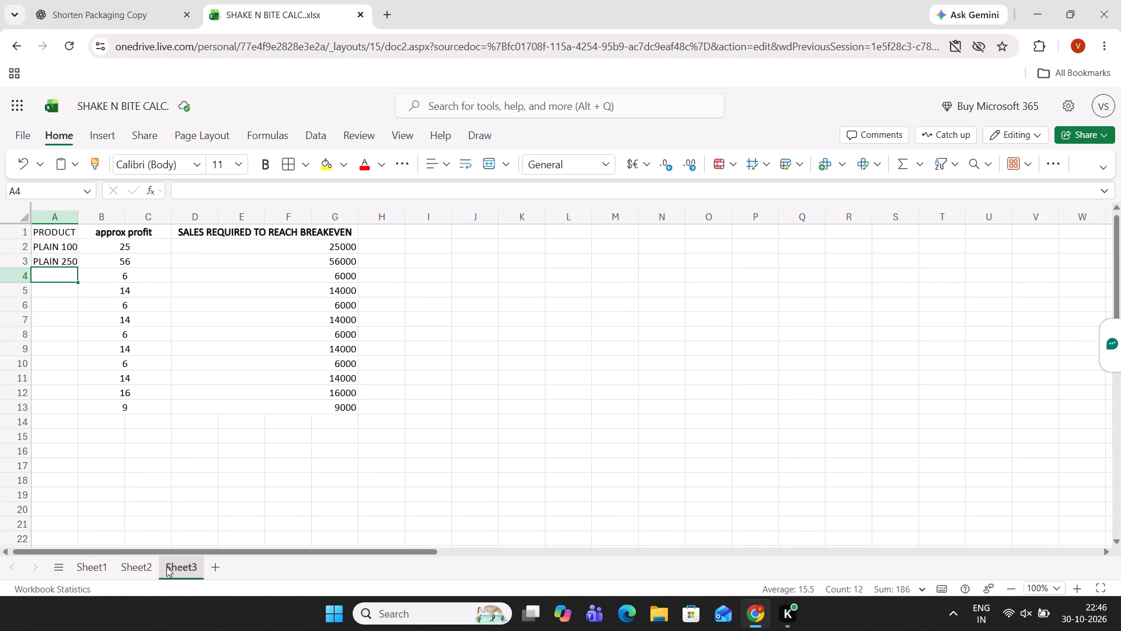
type("PERI 25")
key("Return")
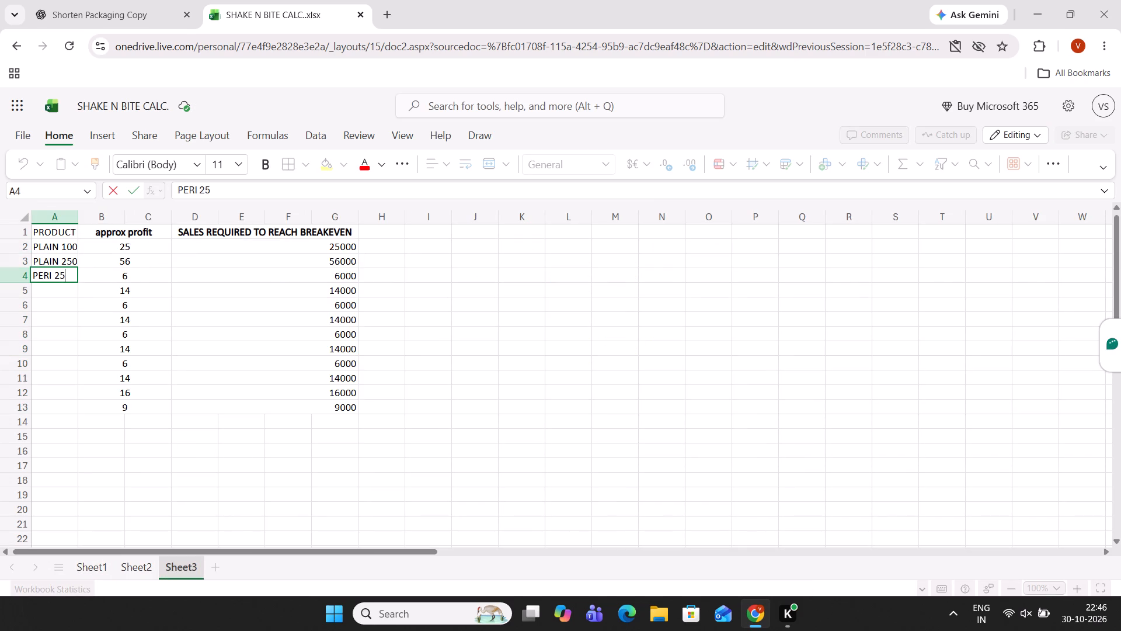
type("PERI 50")
key("Return")
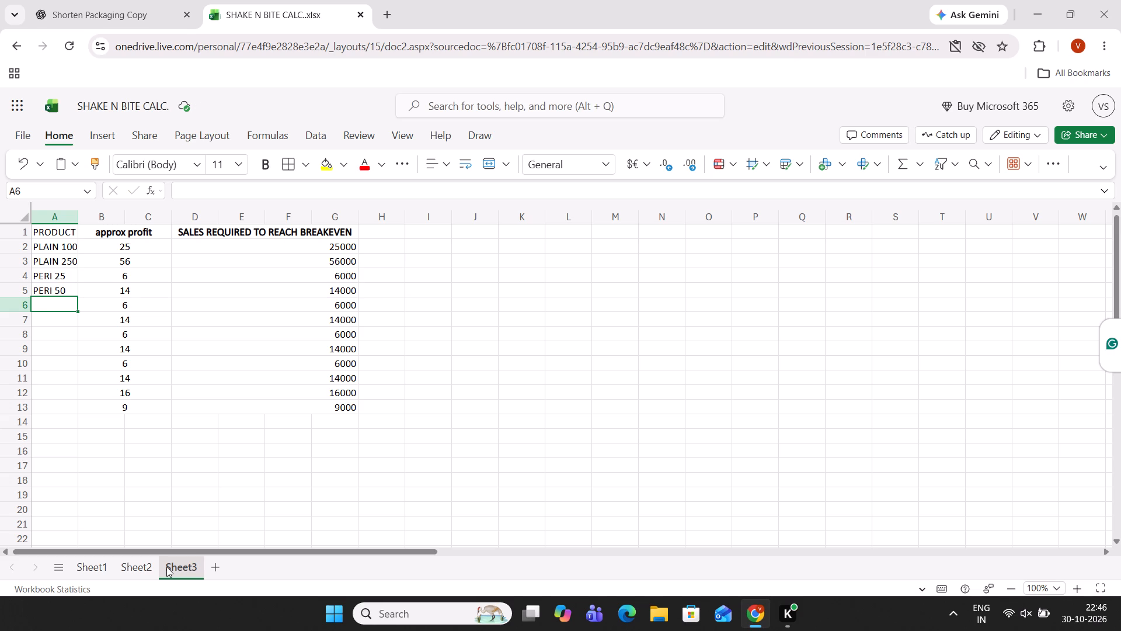
Continue the product list in A6:A9 with CHEESE 25, CHEESE 50, HIMALA 25 and HIMALAYA 50.
type("CHEESE 25")
key("Return")
type("CHEESE 50")
key("Return")
type("HIMALA")
key("space")
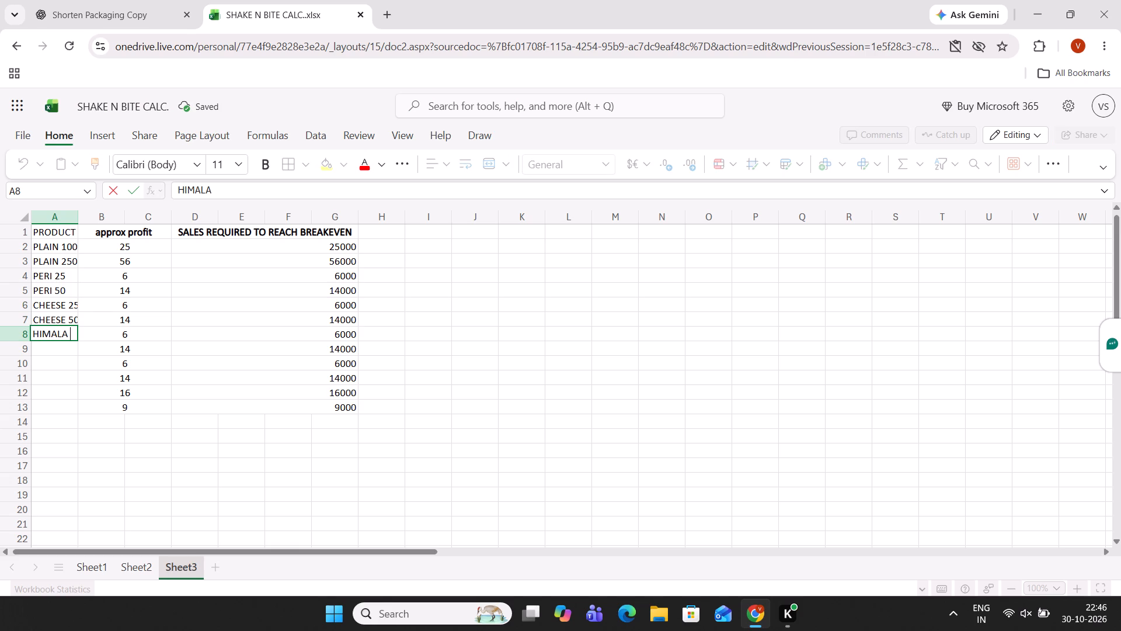
type("25")
key("Return")
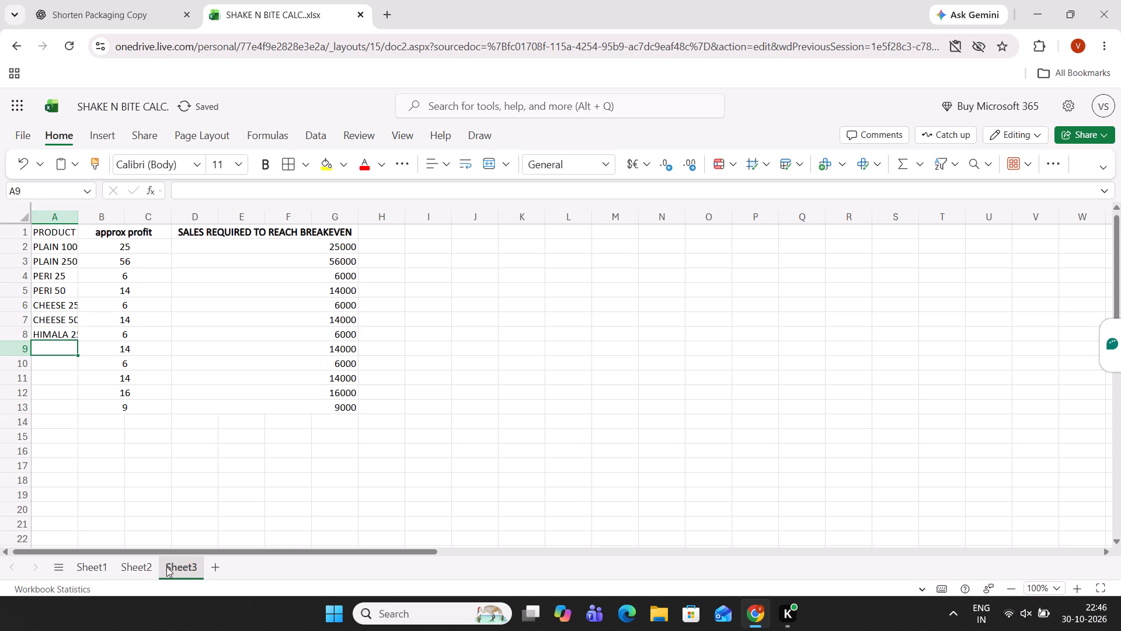
type("HIMALAYA 50")
key("Return")
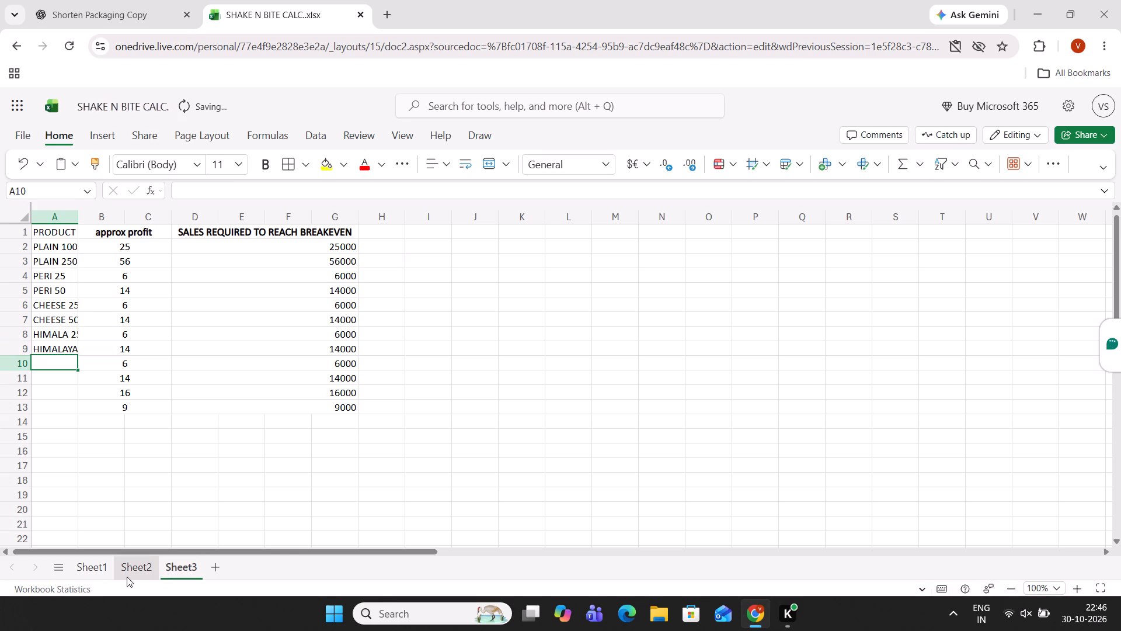
Widen column A so the longer product names fit.
left_click_drag(78, 220, 79, 219)
left_click_drag(79, 219, 104, 220)
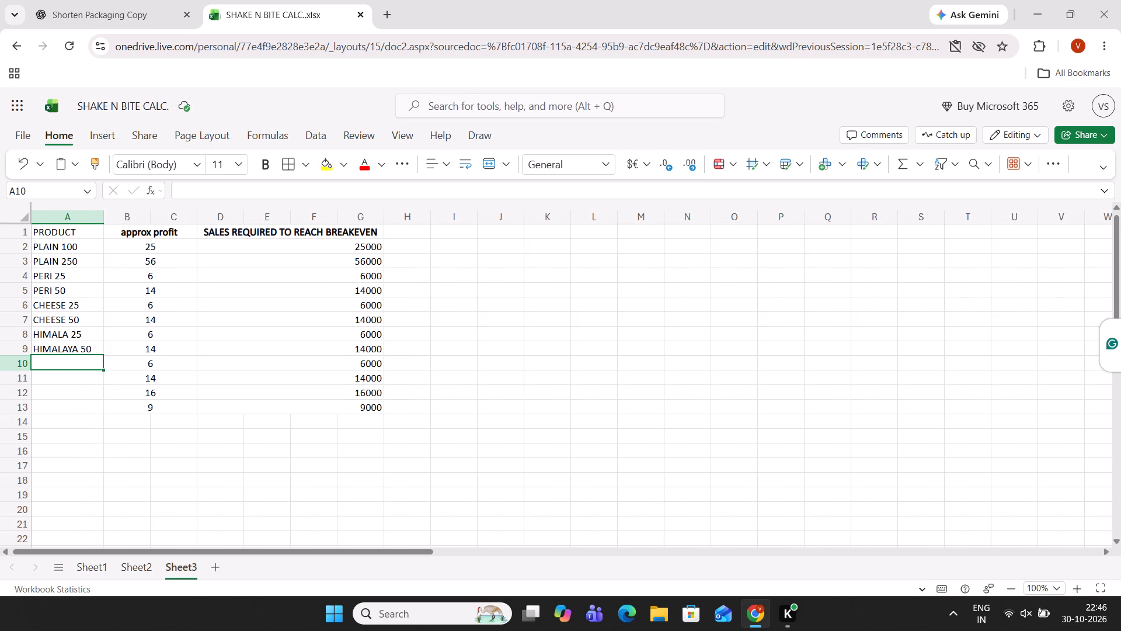
Correct the product name in A8 to HIMALAYA 25.
double_click(67, 337)
left_click(67, 337)
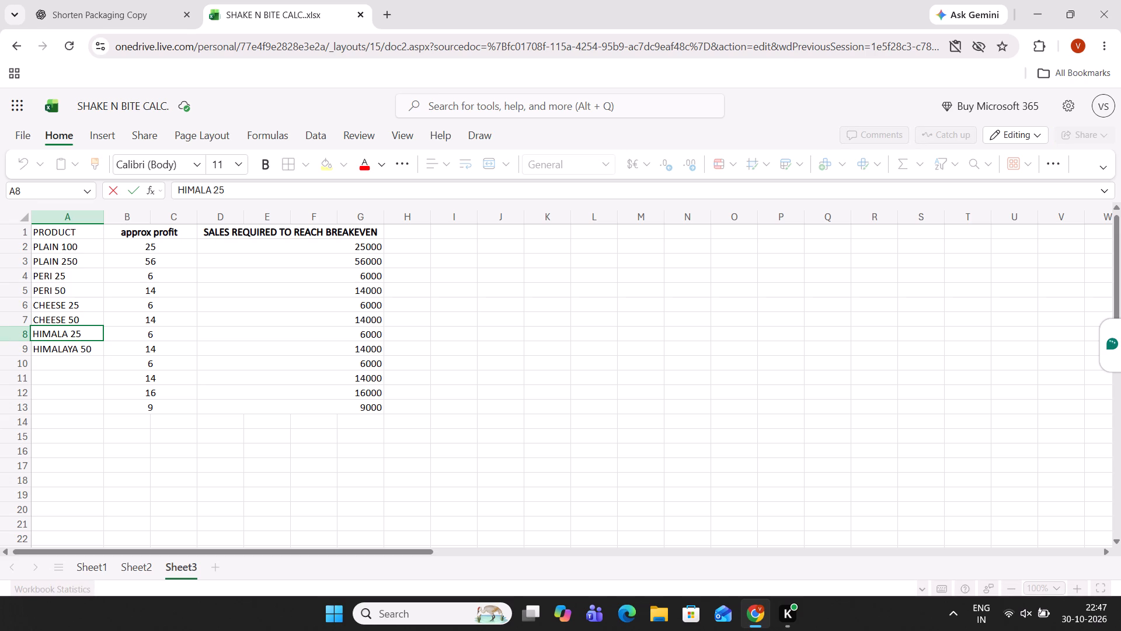
type("YA")
Enter the product names PUDINA 25 and PUDINA 50 in A10 and A11.
left_click(62, 369)
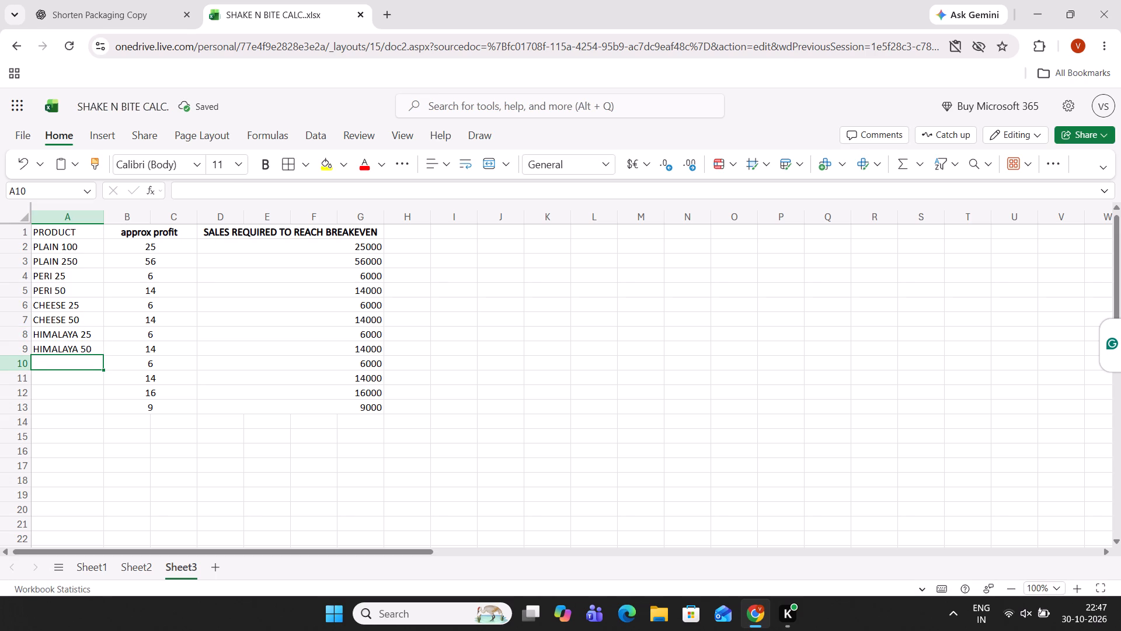
type("PUDINA 25")
key("Return")
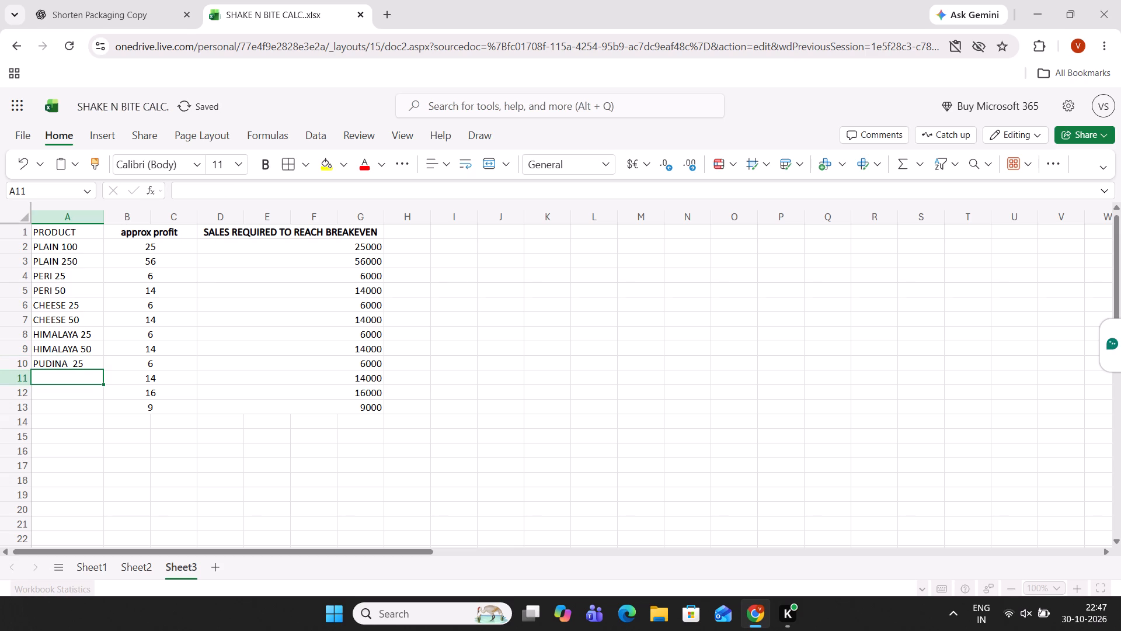
type("PUDINA 50")
key("Return")
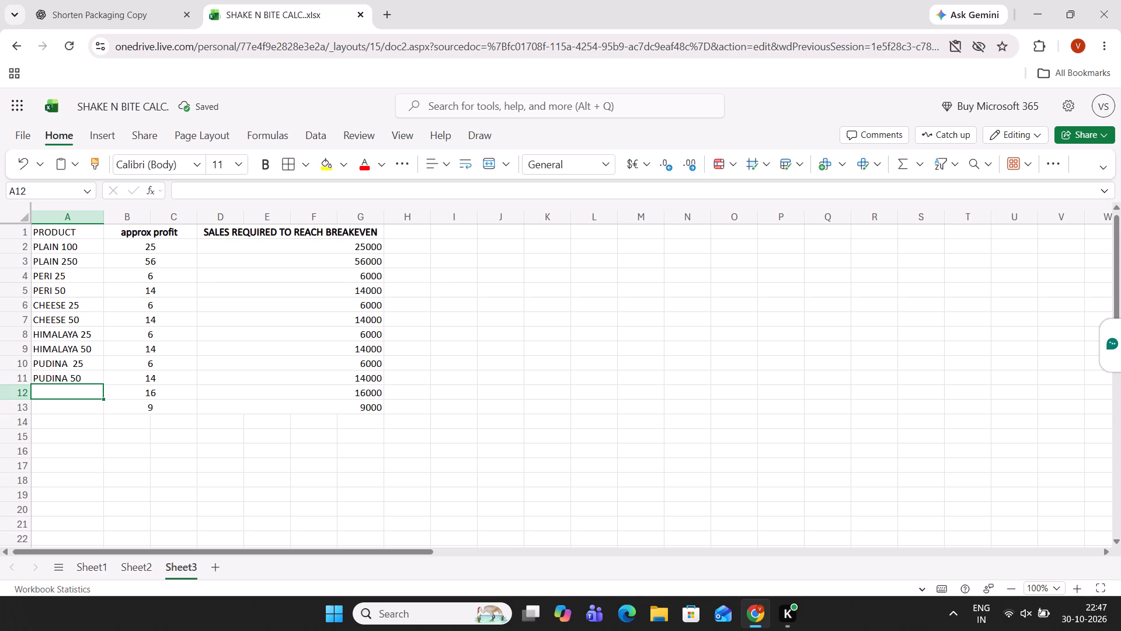
Enter the lemon product's name in A12.
type("LEOO")
key("BackSpace")
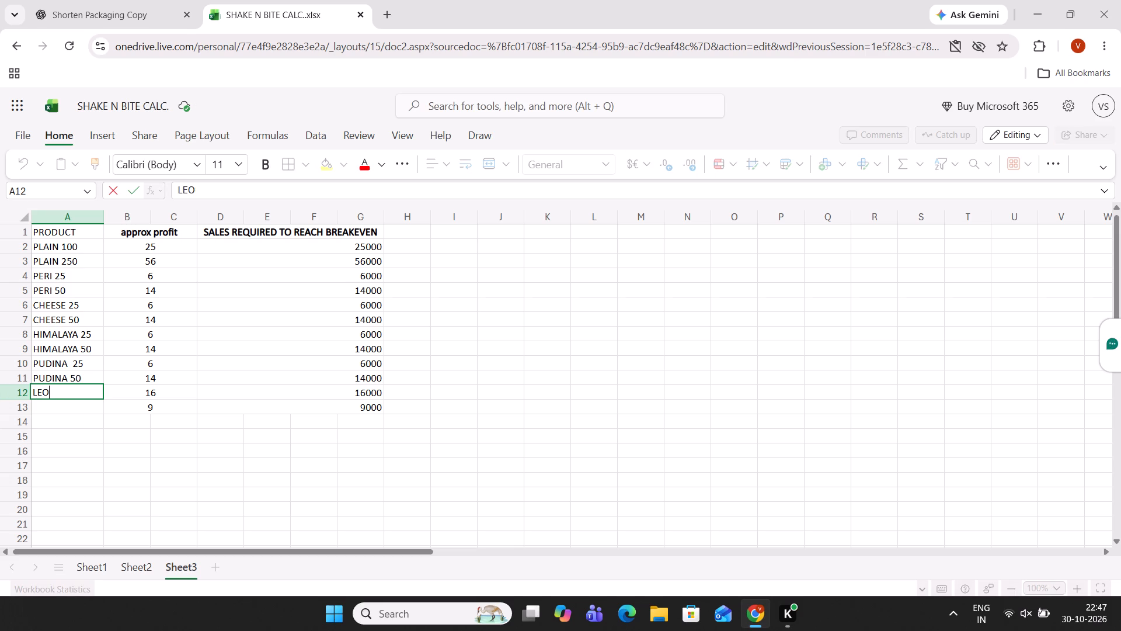
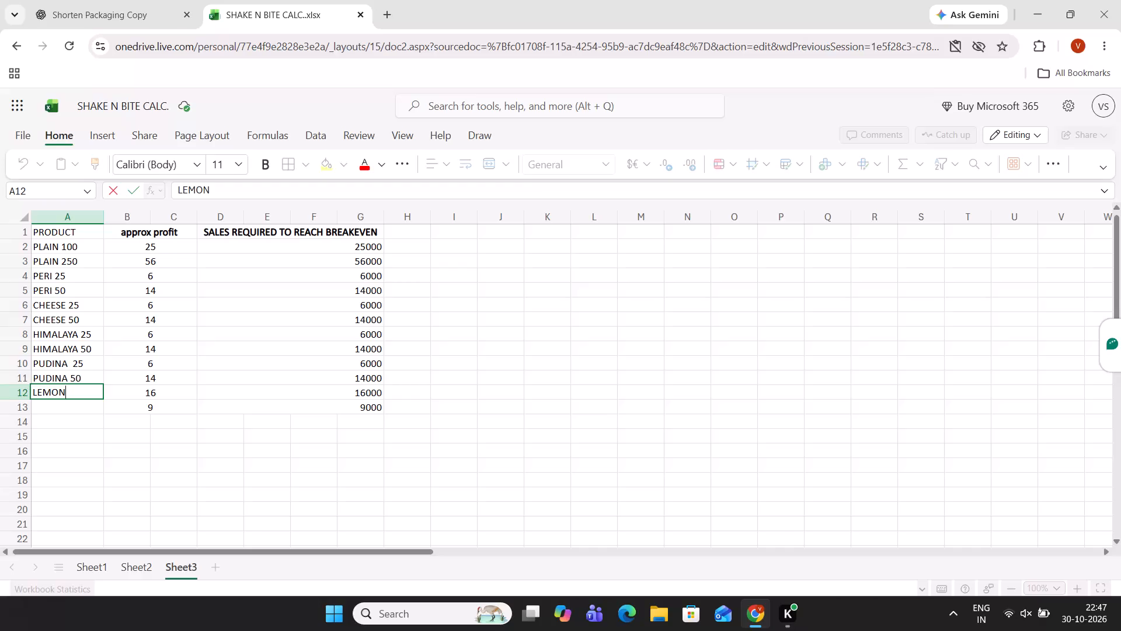
Complete the product list with LEMON in A12 and G in A13.
key("Return")
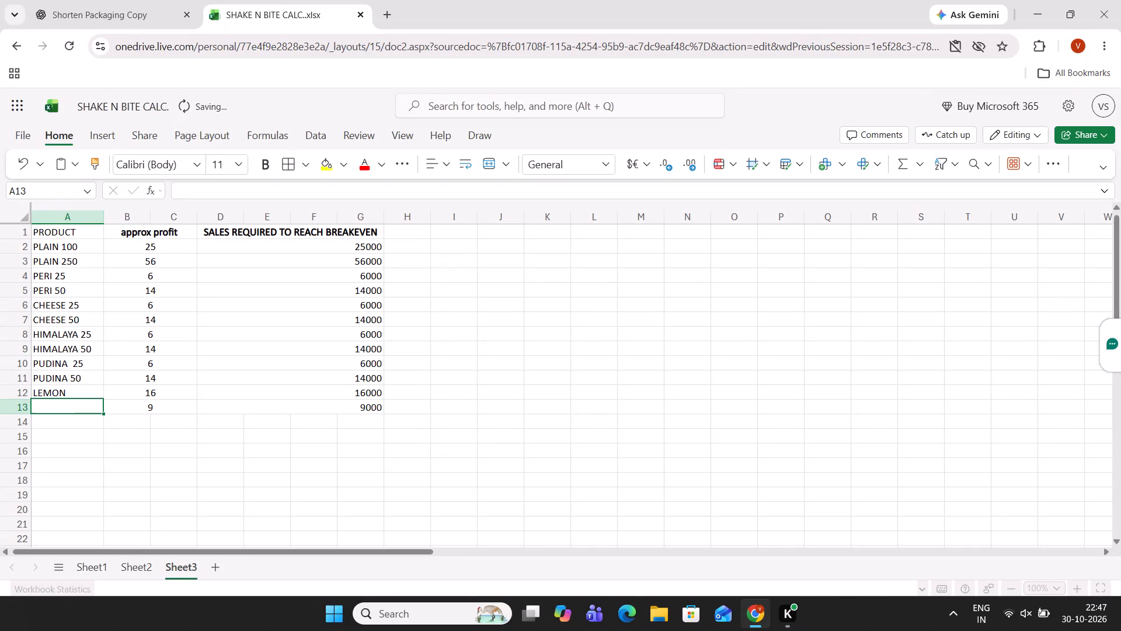
key("g")
key("Return")
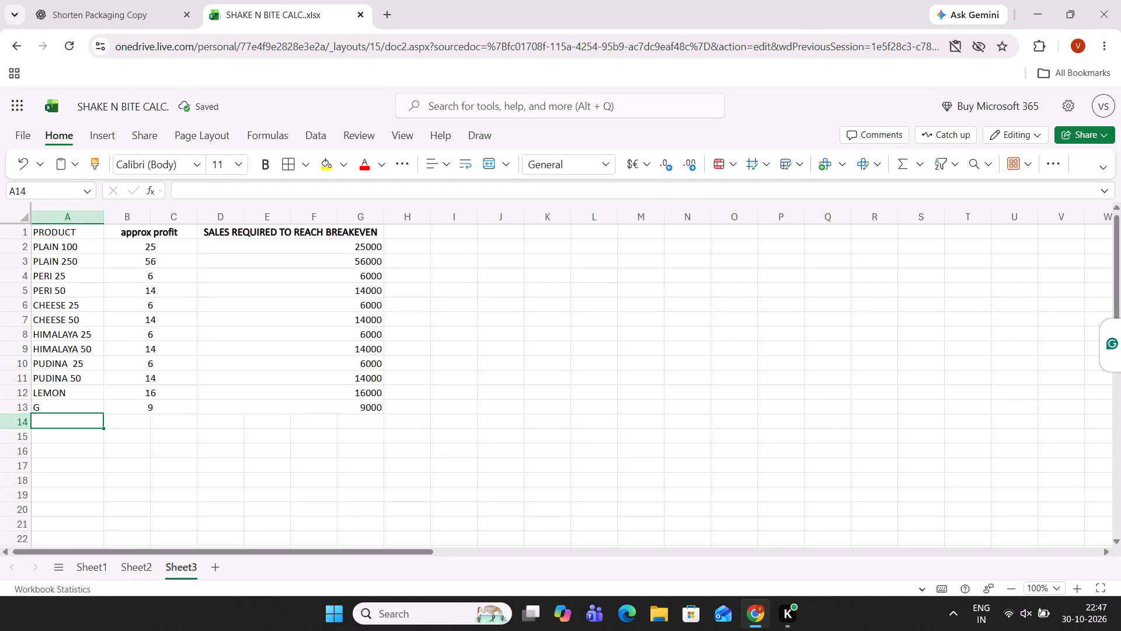
Make the product column A1:A13 bold.
left_click(48, 228)
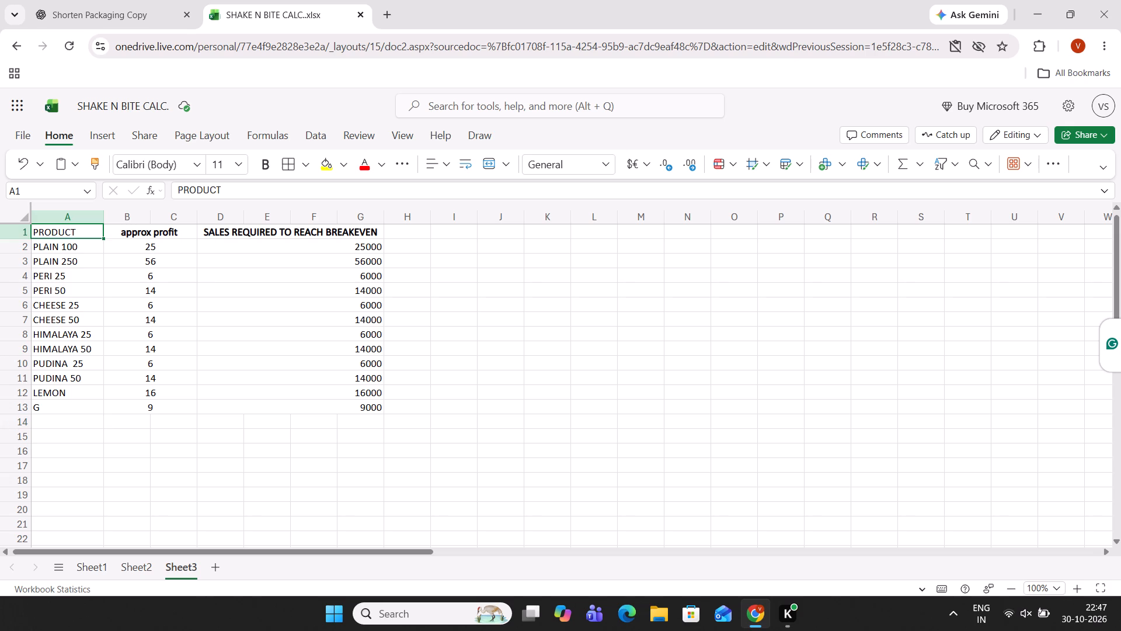
left_click_drag(48, 228, 62, 405)
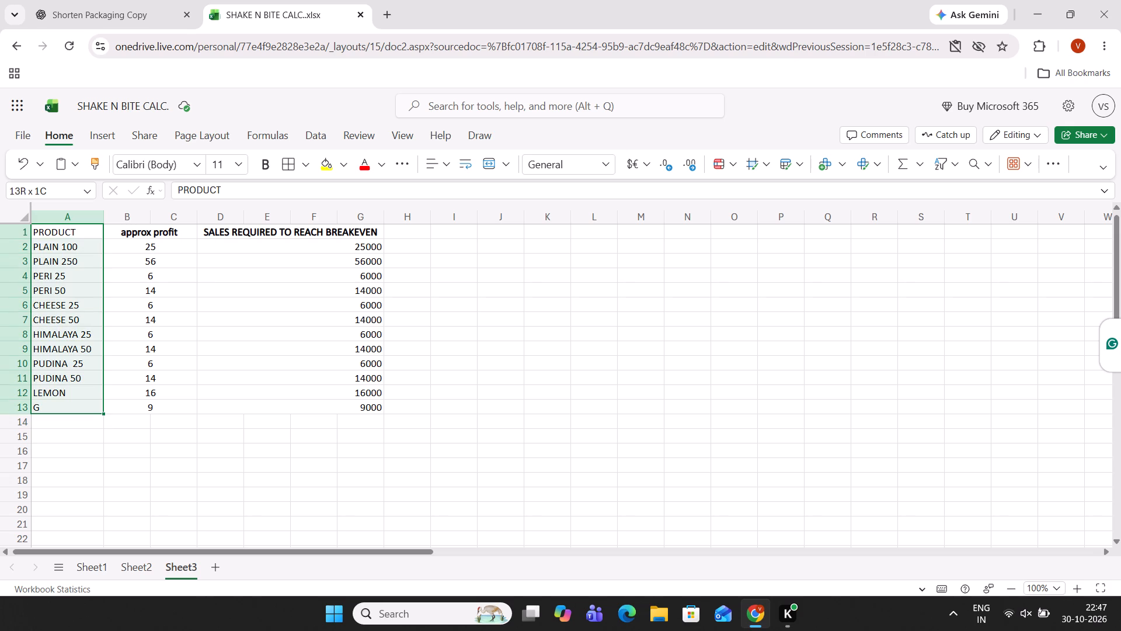
left_click(263, 162)
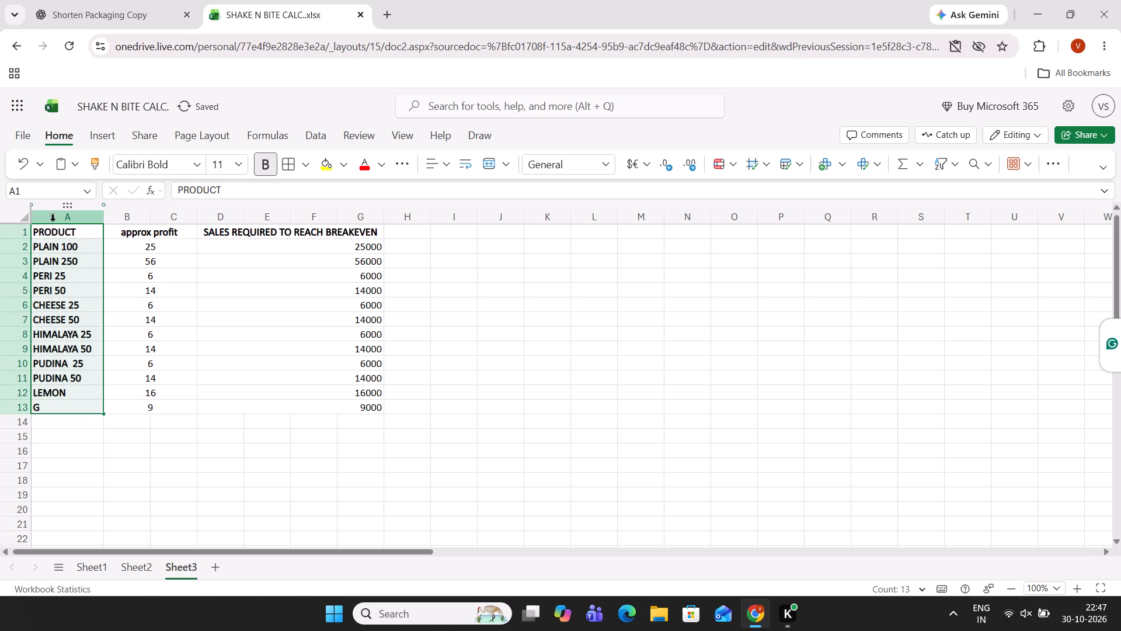
left_click(130, 266)
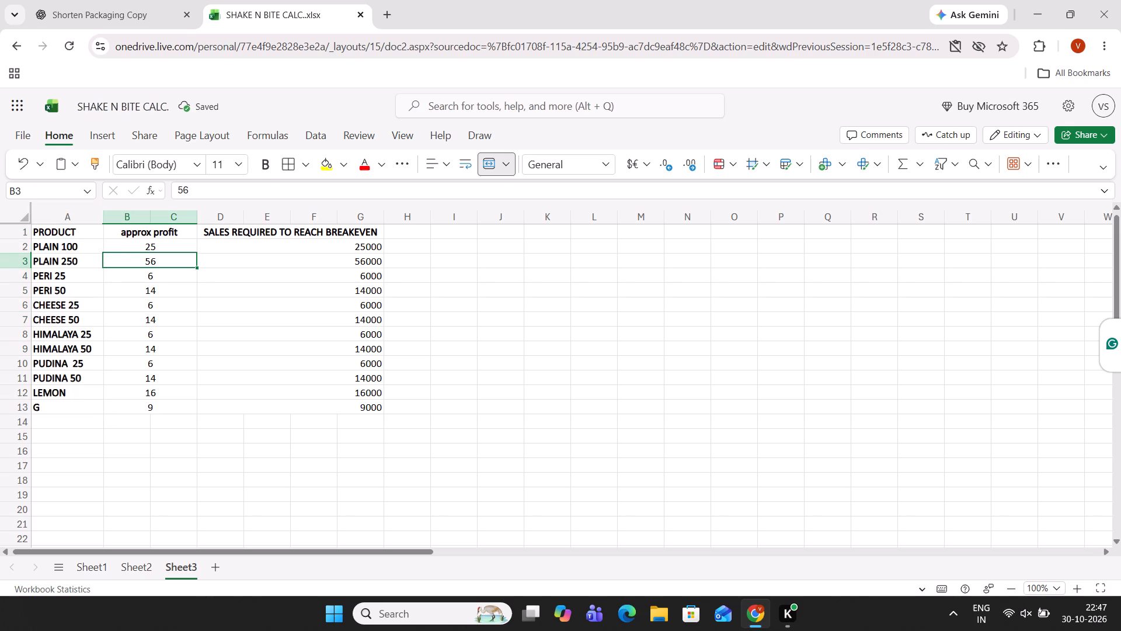
Apply borders to all cells of the table range A1:G14.
left_click_drag(74, 233, 337, 407)
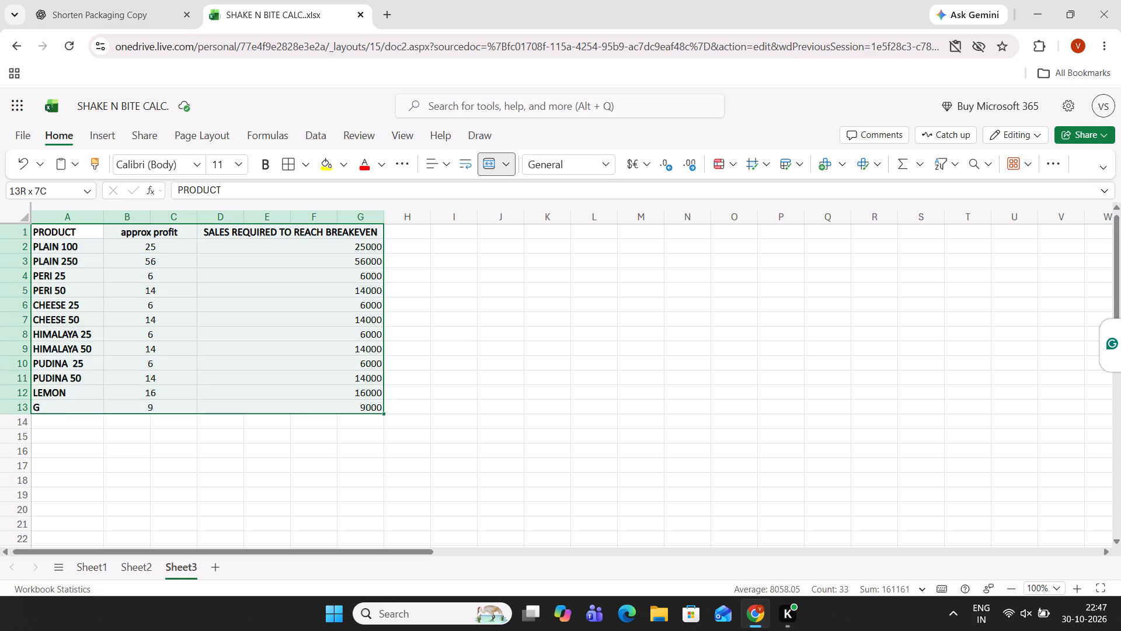
left_click_drag(337, 407, 340, 416)
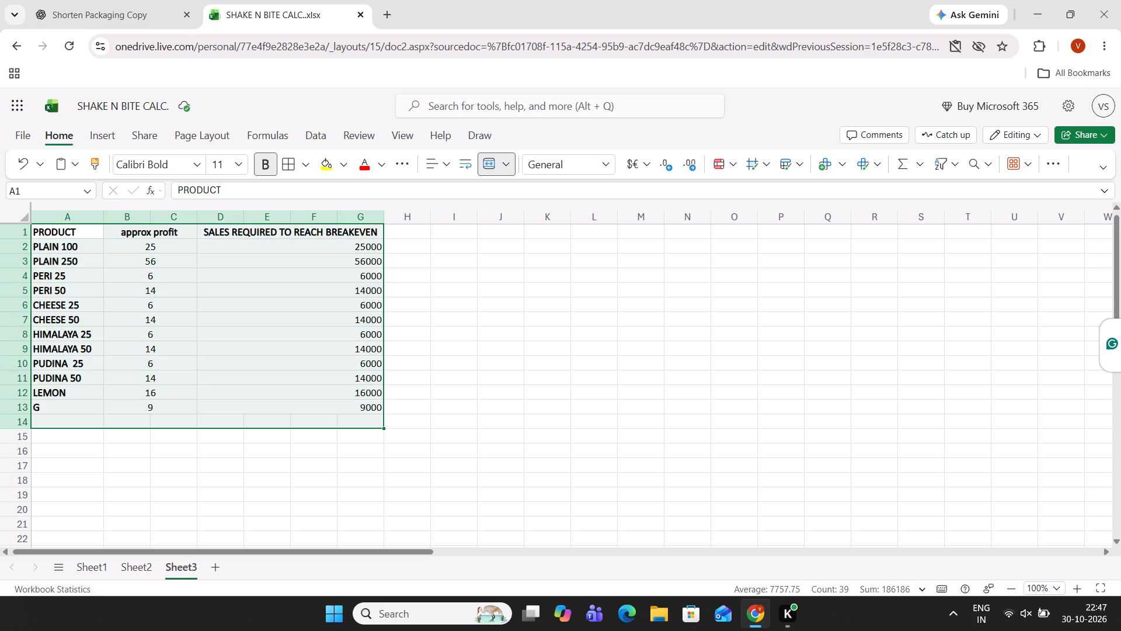
left_click(288, 162)
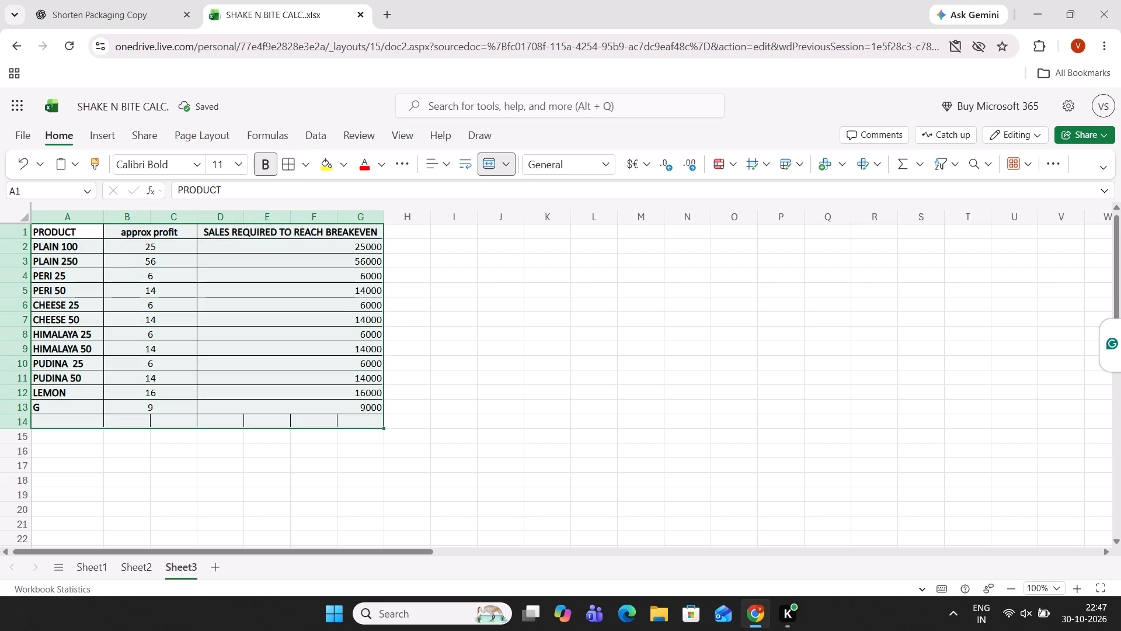
left_click(355, 424)
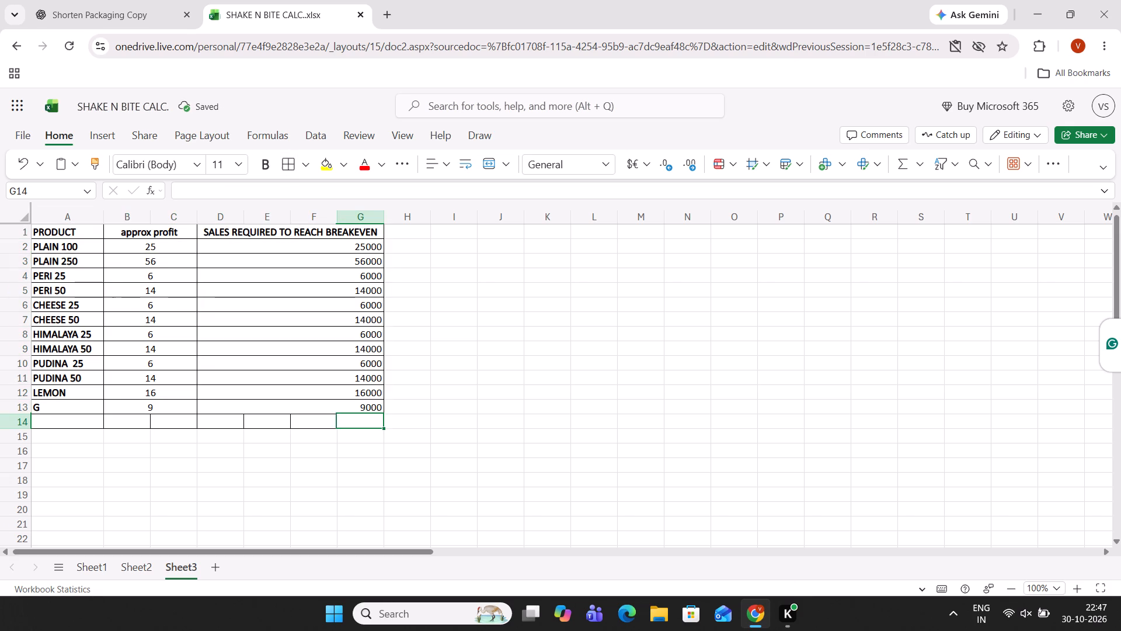
Merge D14:G14 and B14:C14 so row 14 matches the table's columns.
left_click(223, 418)
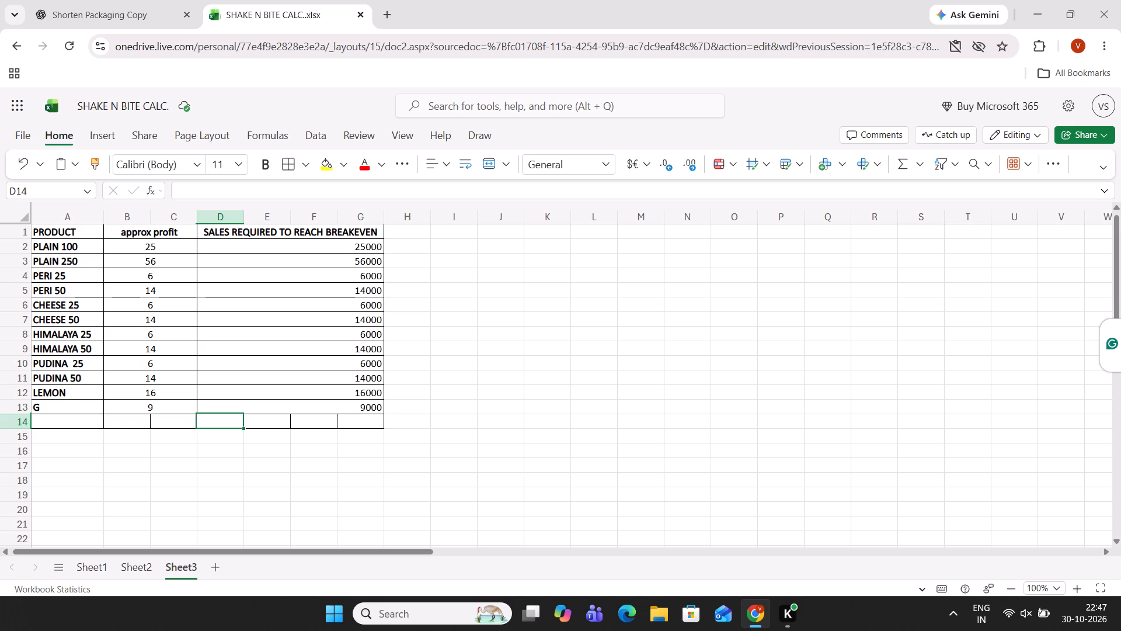
left_click_drag(246, 427, 234, 425)
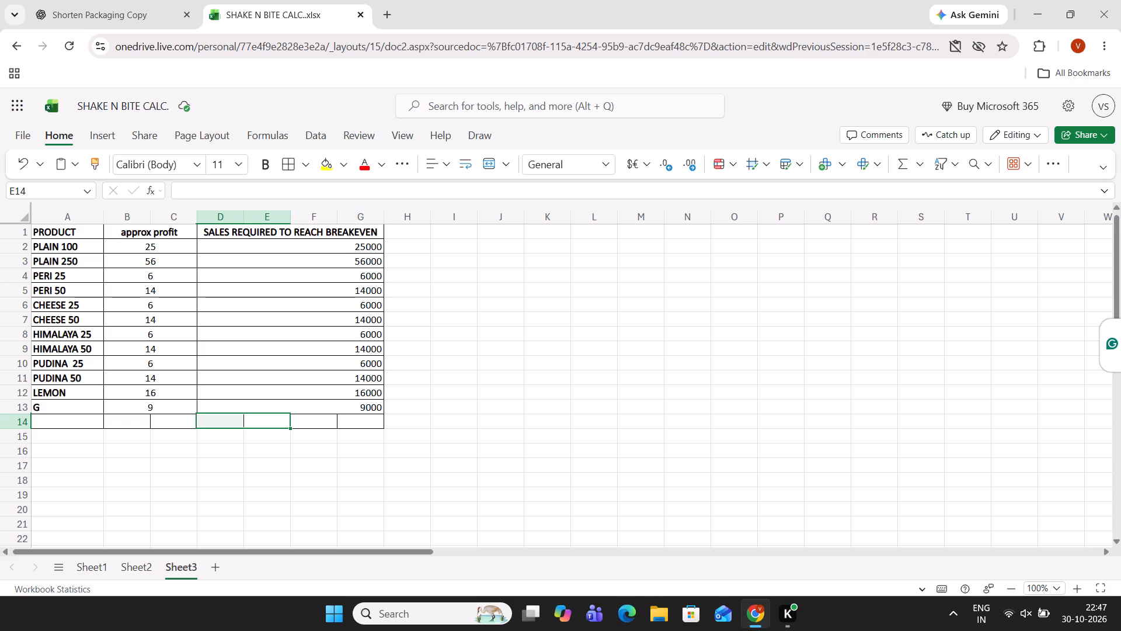
left_click(217, 421)
left_click_drag(217, 421, 321, 427)
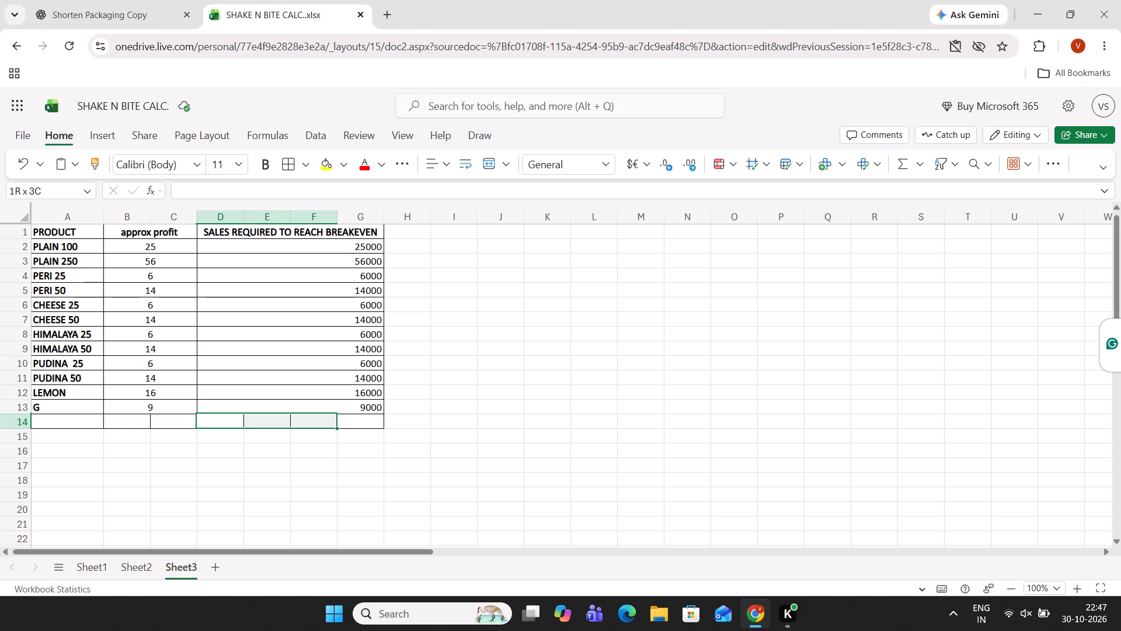
left_click_drag(321, 427, 358, 424)
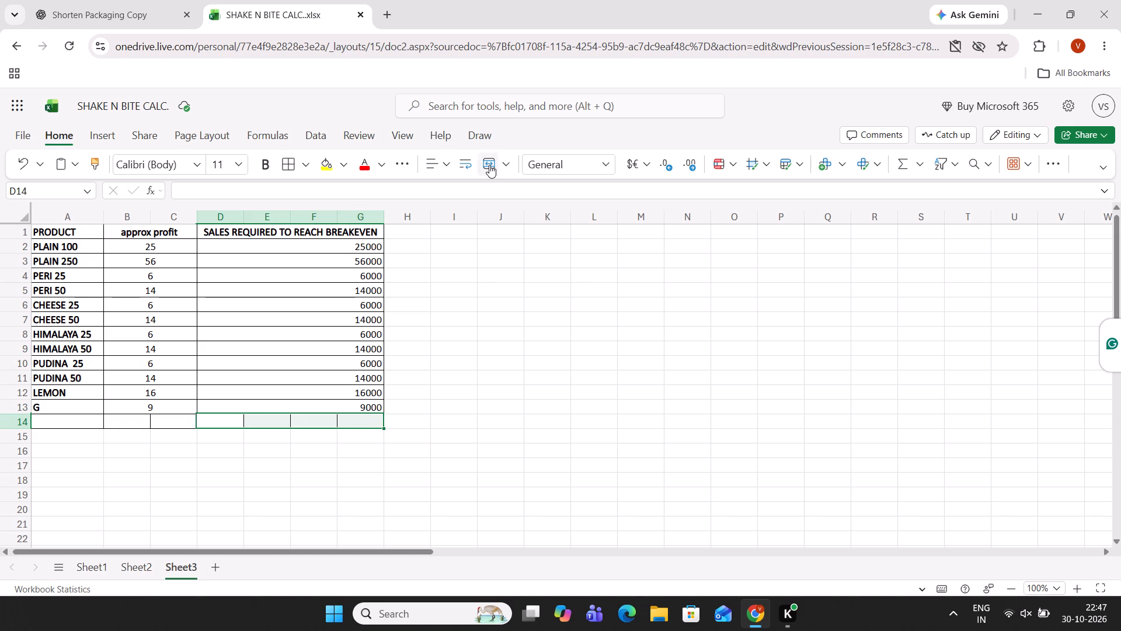
left_click(489, 165)
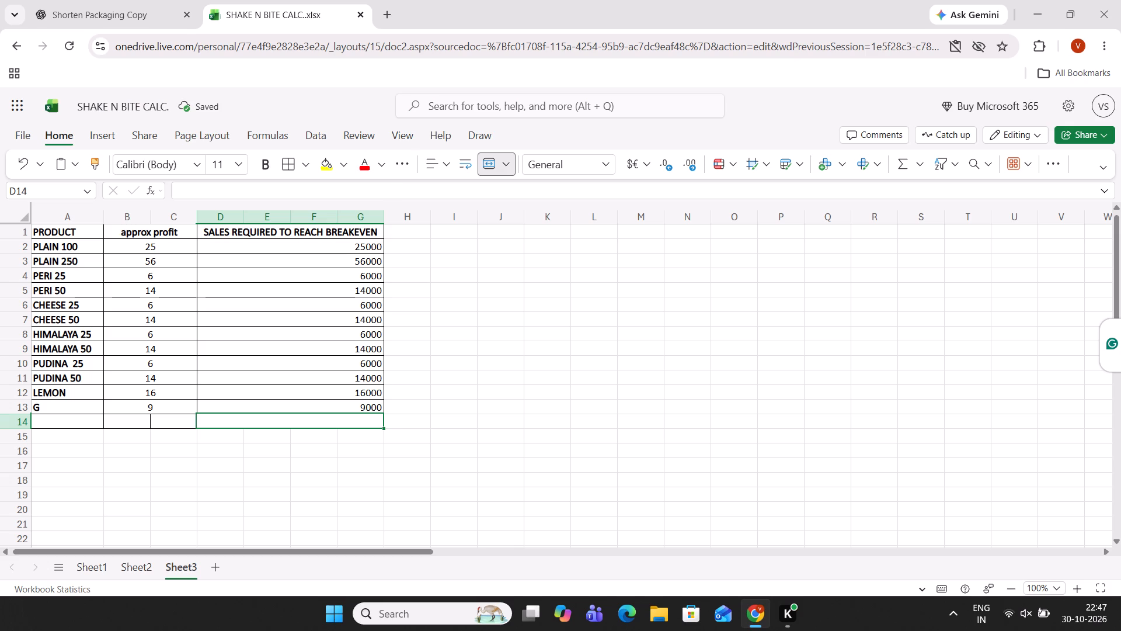
left_click_drag(134, 424, 164, 423)
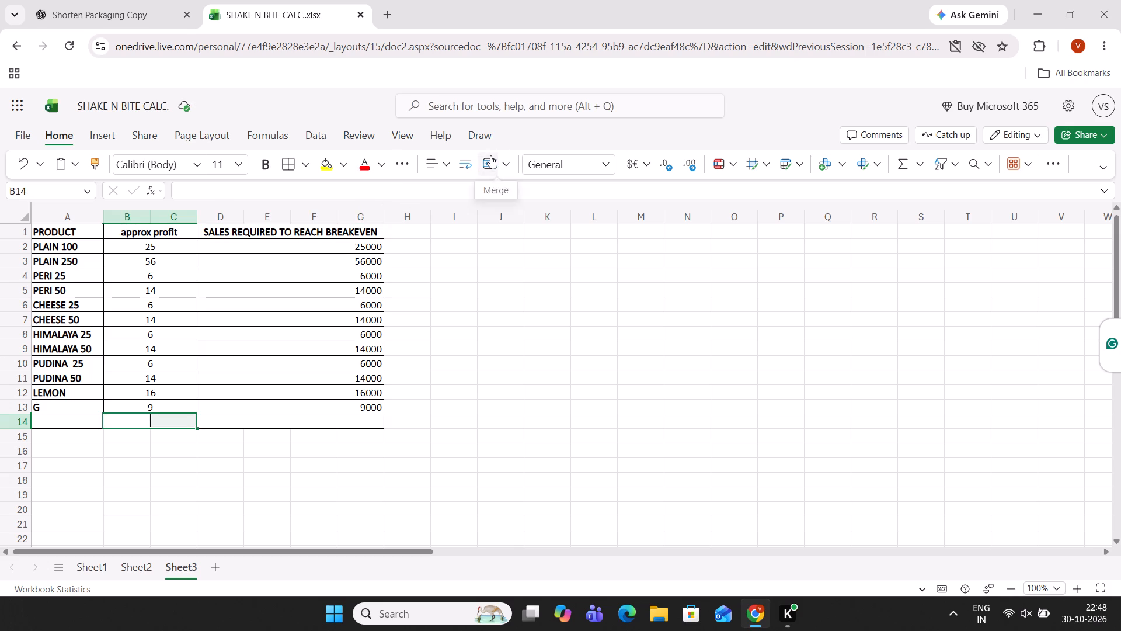
left_click(490, 155)
Fill the totals row 14 with 12 for products, 186 for approx profit and 186000 for required sales.
left_click(55, 418)
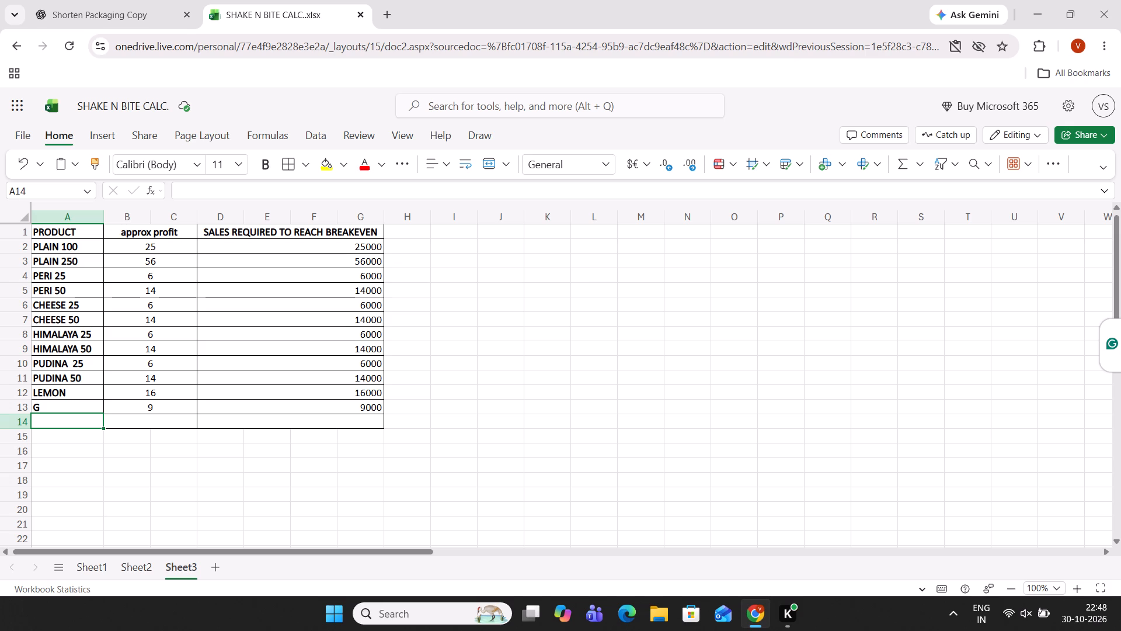
type("12")
key("Return")
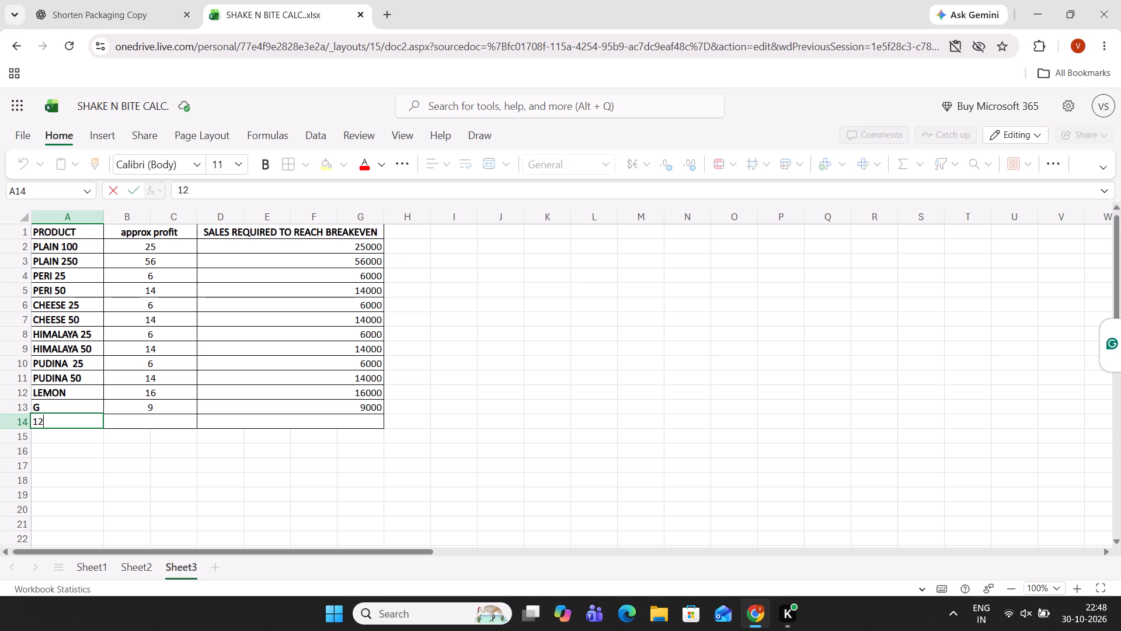
left_click(127, 425)
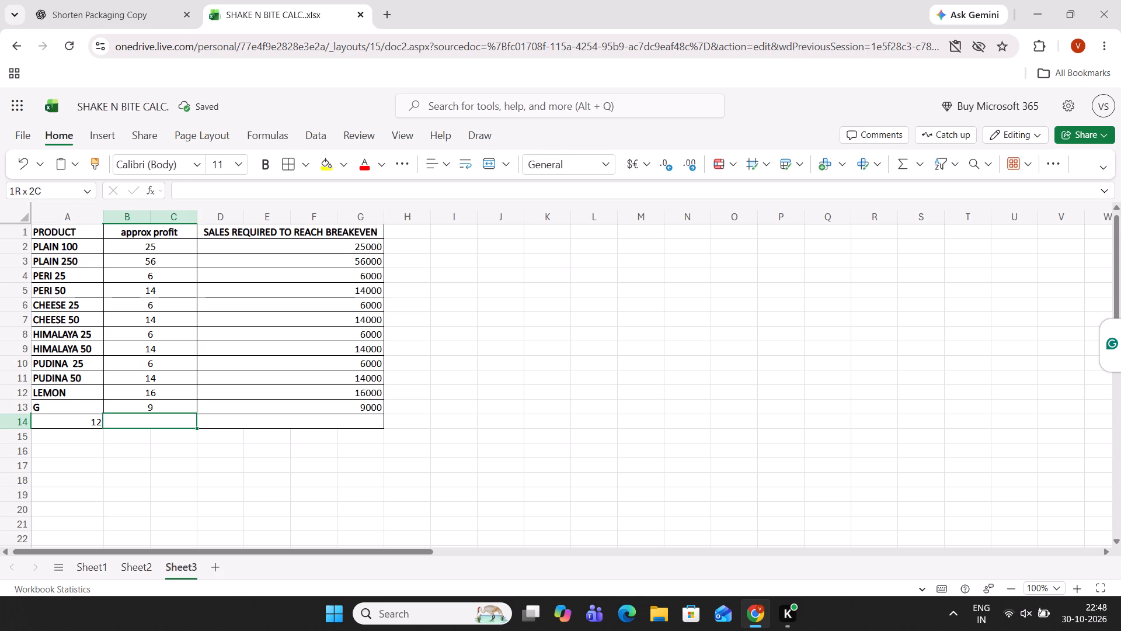
left_click_drag(156, 244, 157, 247)
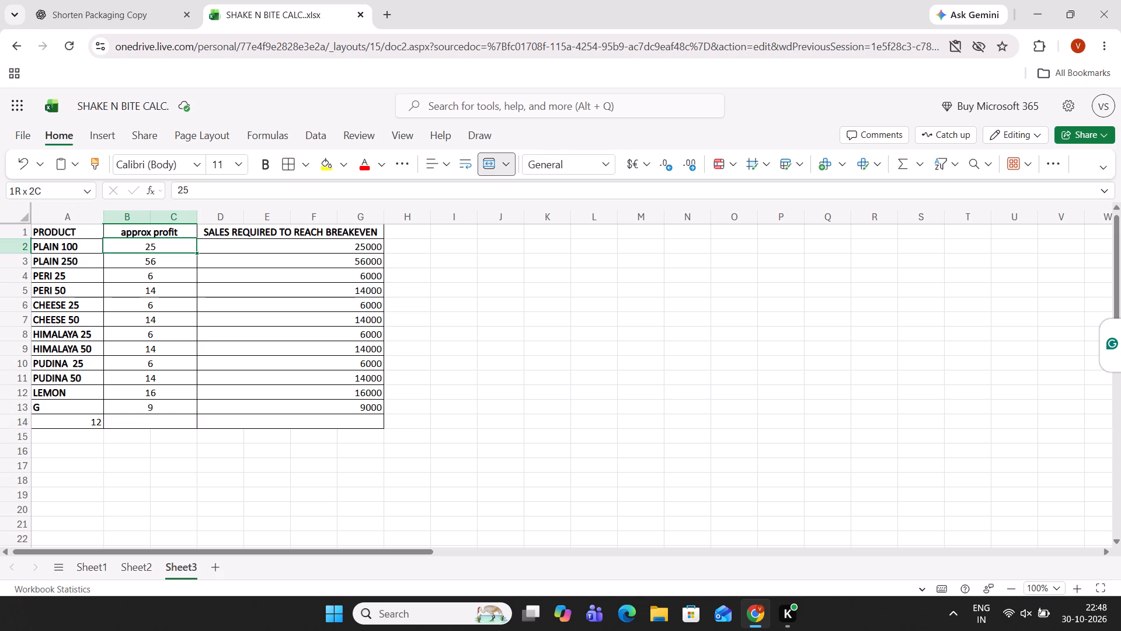
left_click_drag(157, 247, 166, 414)
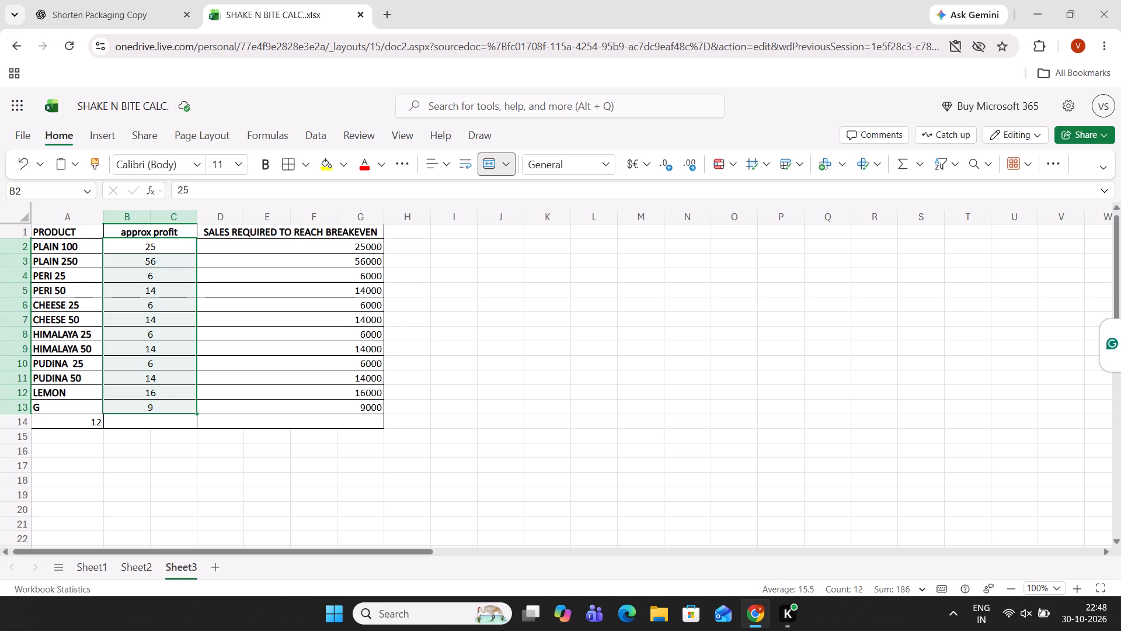
left_click(156, 422)
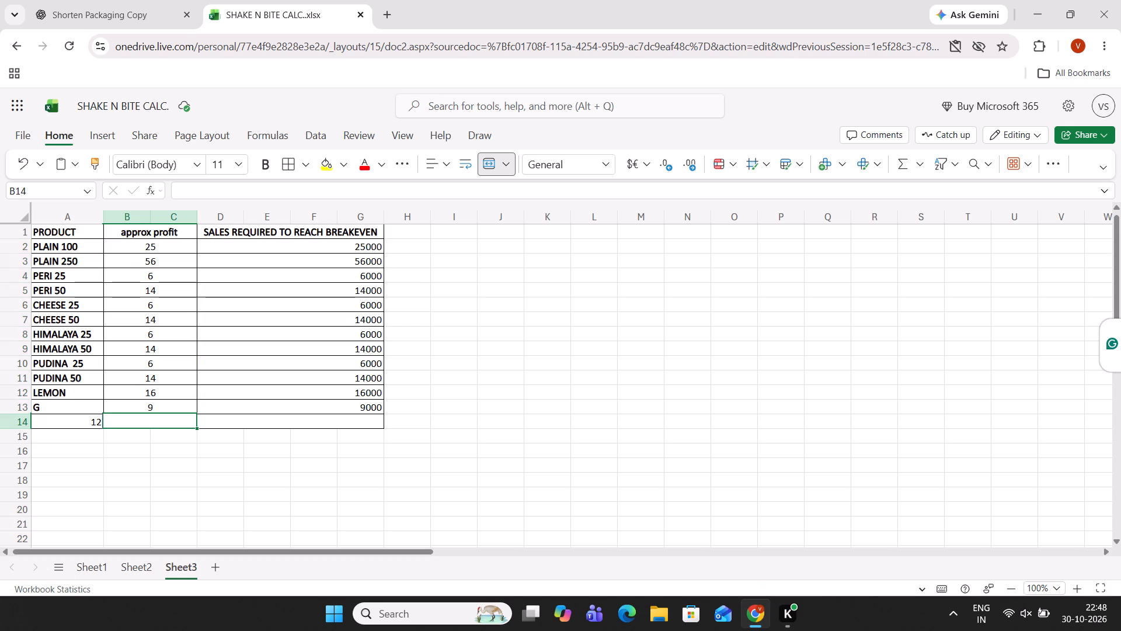
type("186")
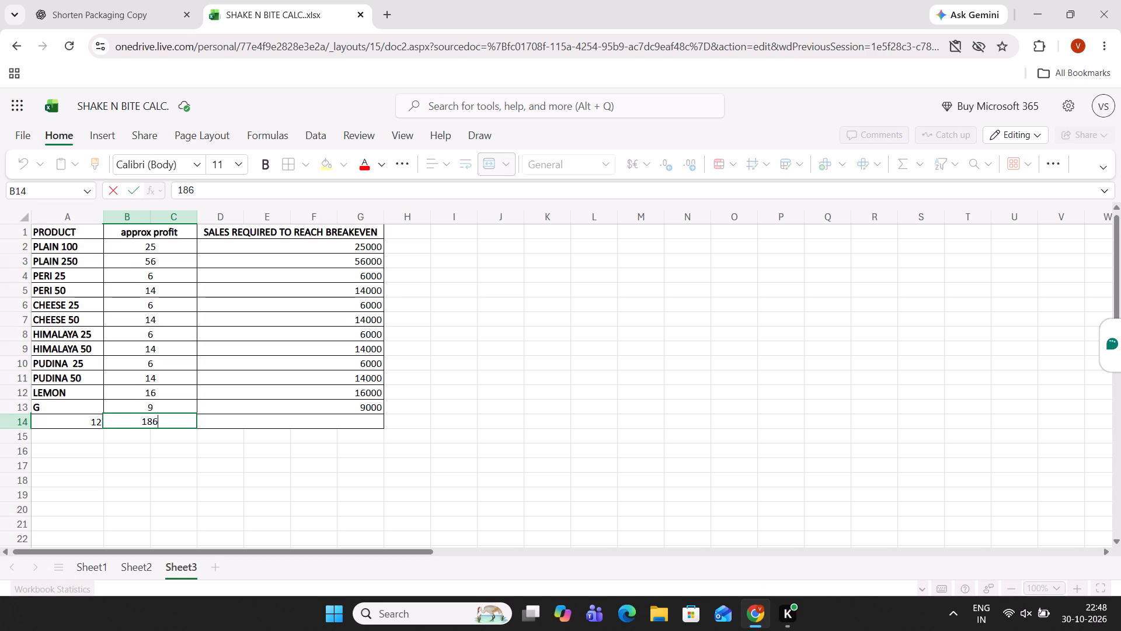
left_click_drag(353, 246, 373, 406)
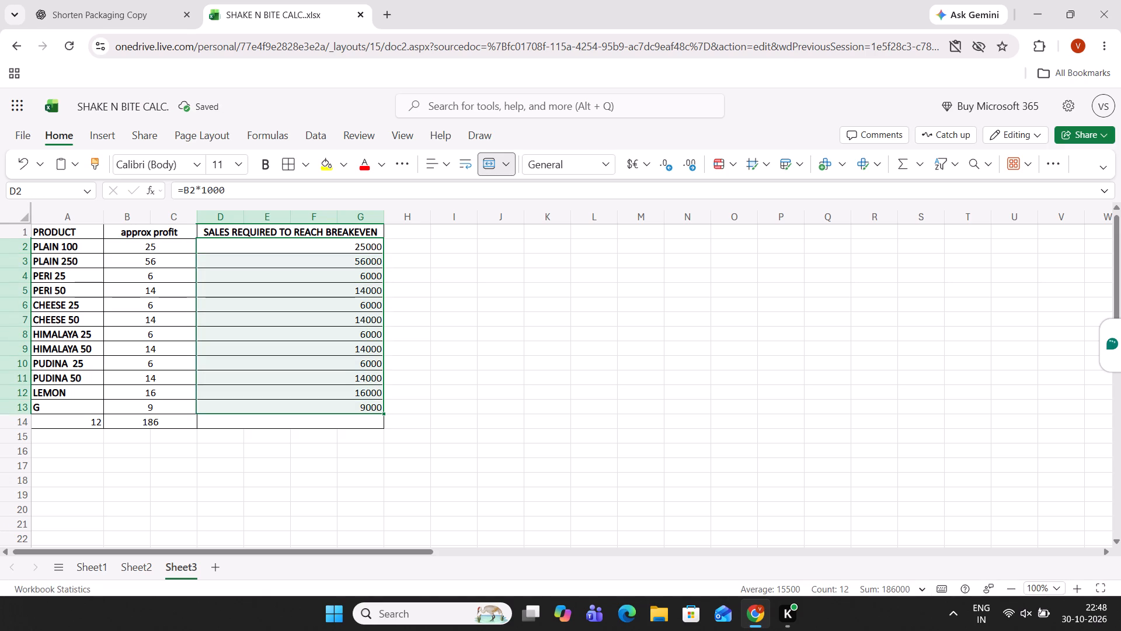
left_click(359, 428)
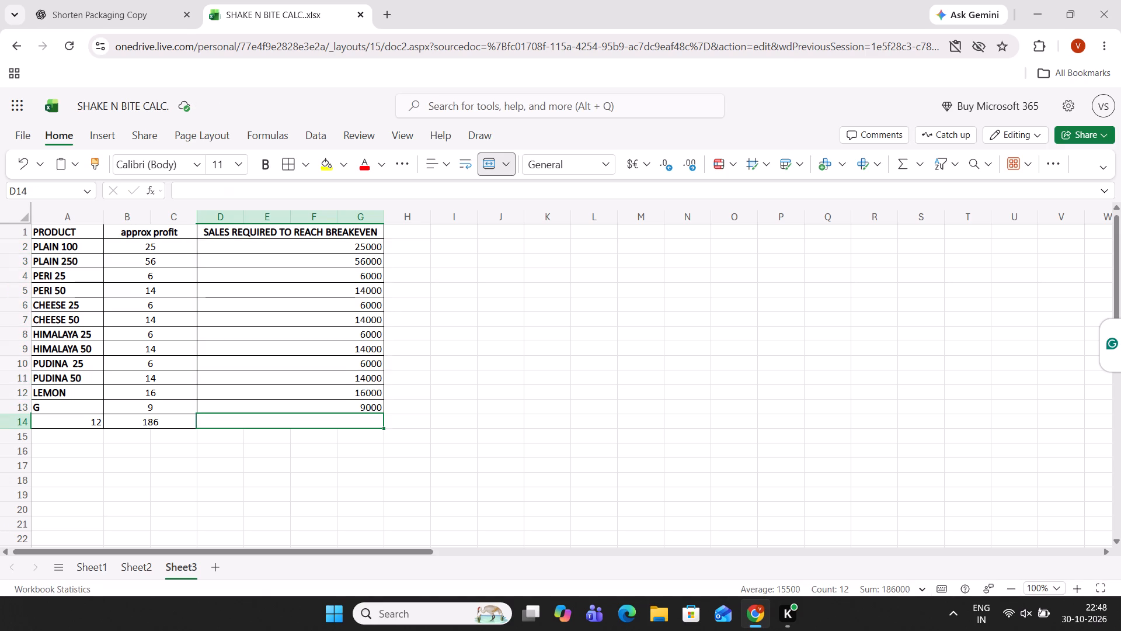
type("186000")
On Sheet2, delete the profit and breakeven sales data in C1:H14 and unmerge those cells.
left_click(121, 566)
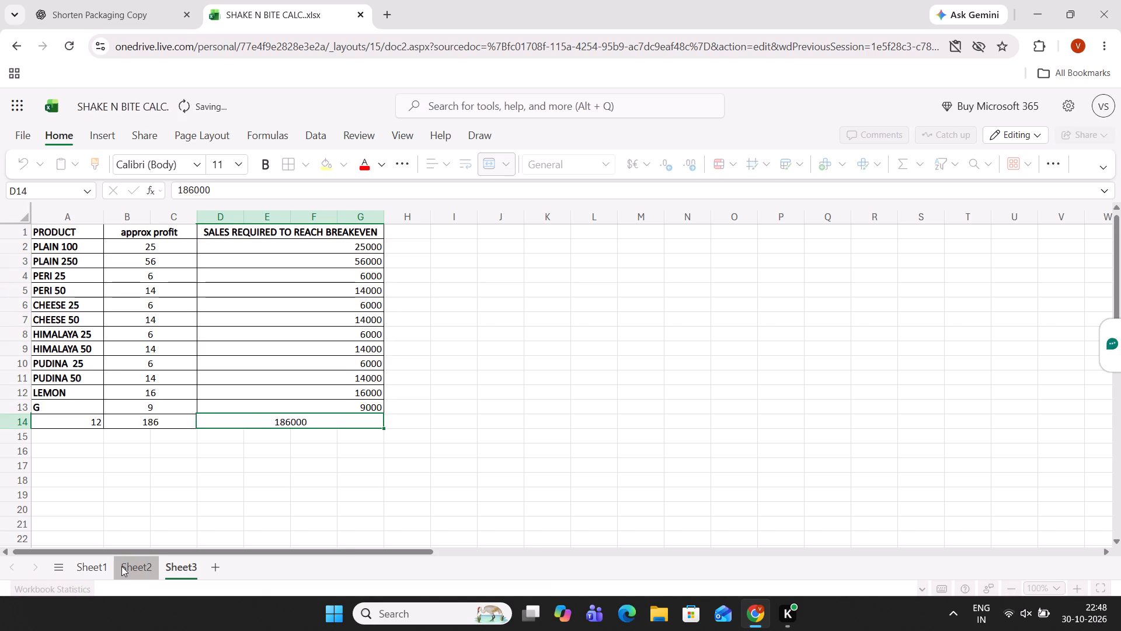
left_click(336, 459)
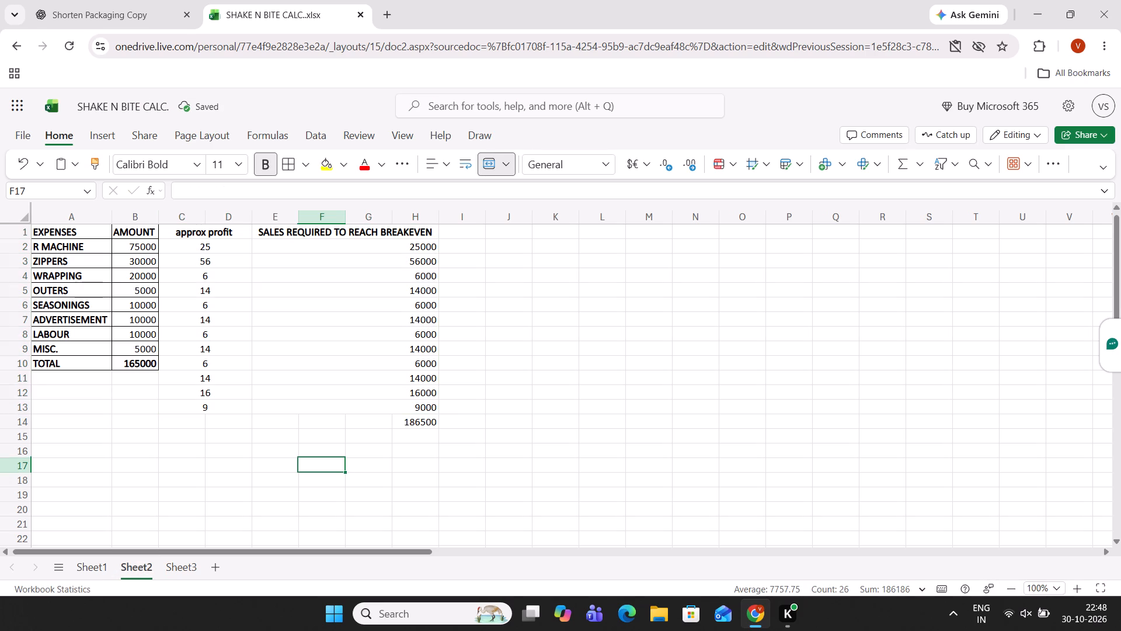
left_click_drag(200, 235, 365, 414)
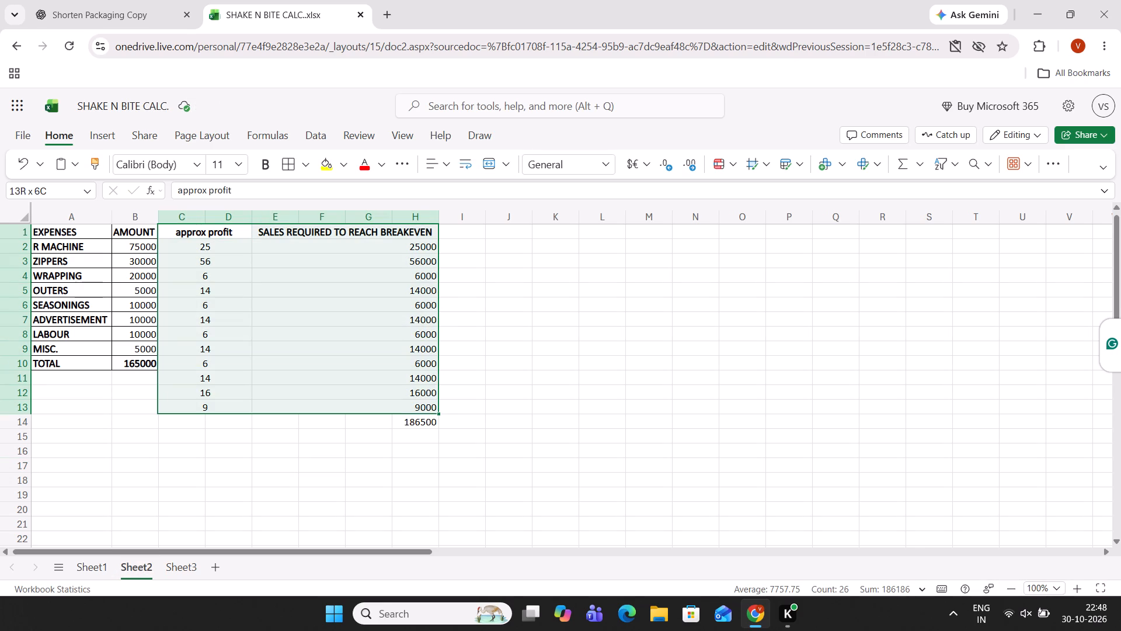
left_click_drag(365, 414, 370, 422)
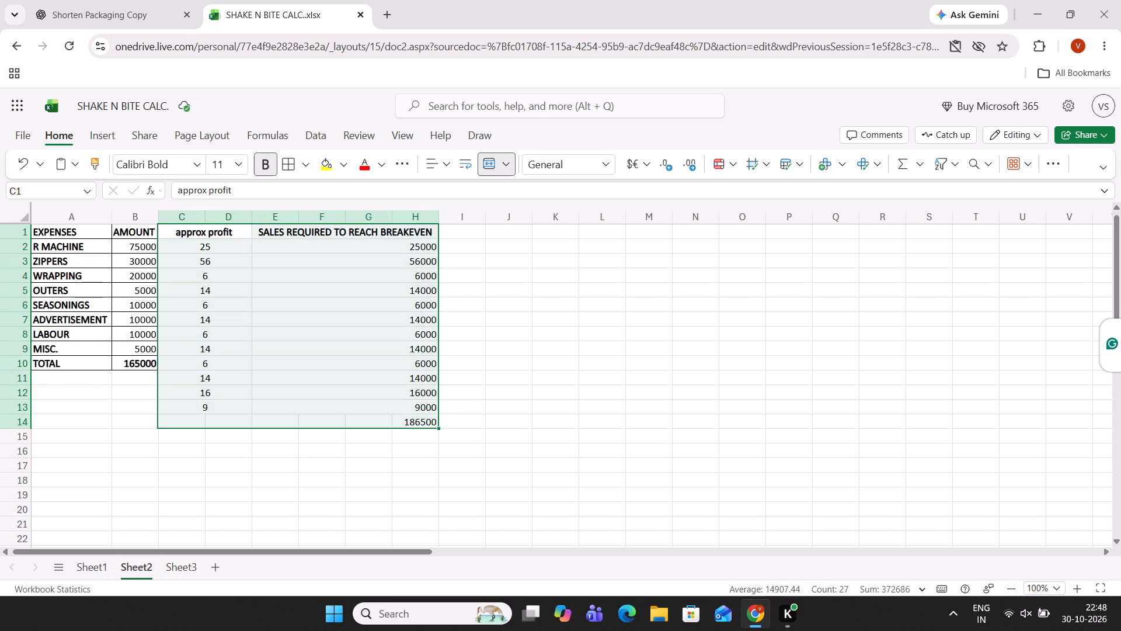
key("Delete")
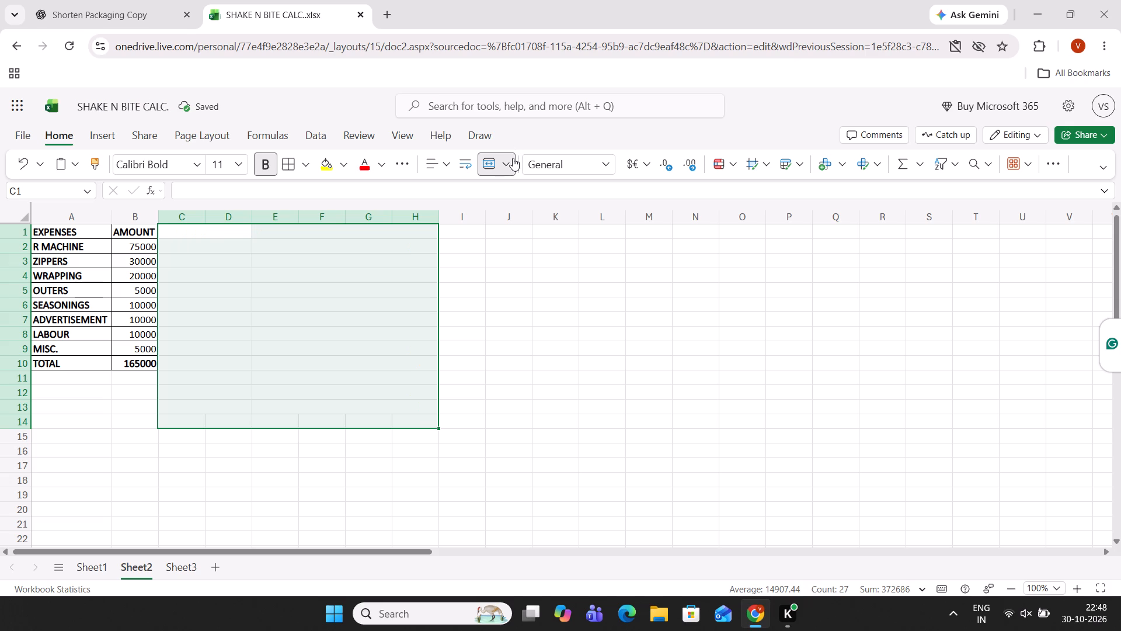
left_click(513, 158)
left_click(514, 289)
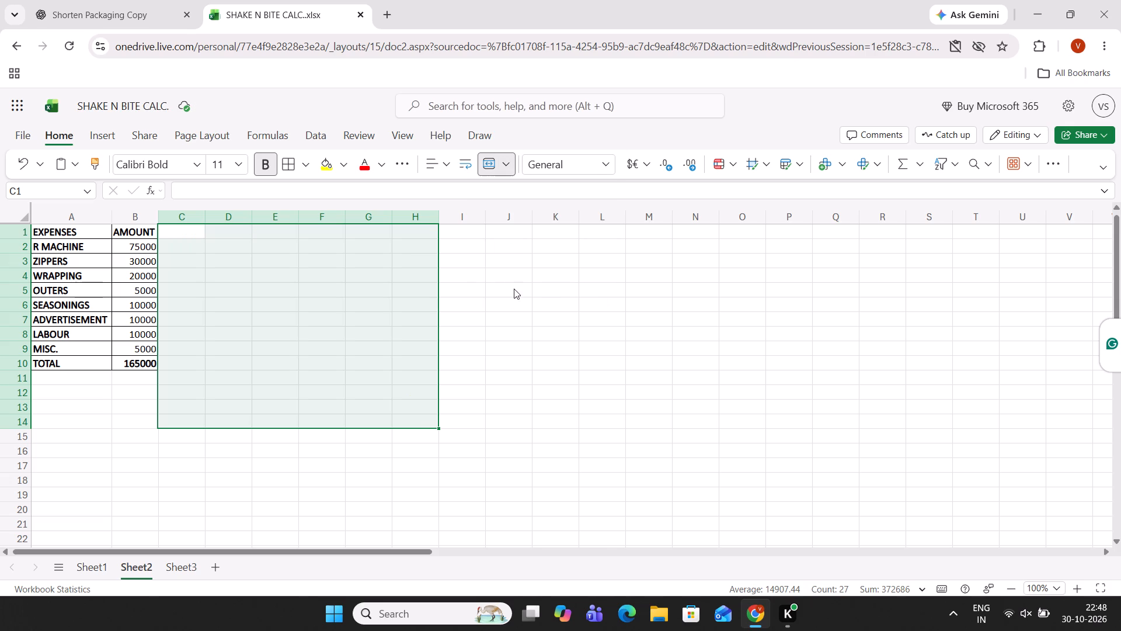
left_click(173, 506)
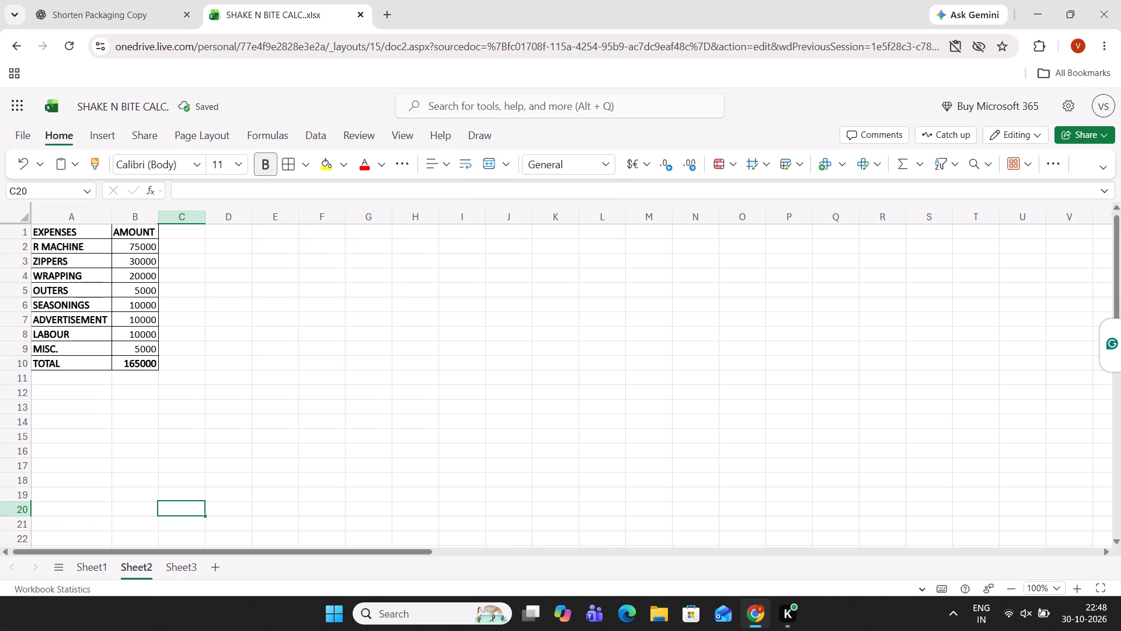
Insert a blank row above the MISC. row in the Sheet2 expenses table.
left_click(23, 349)
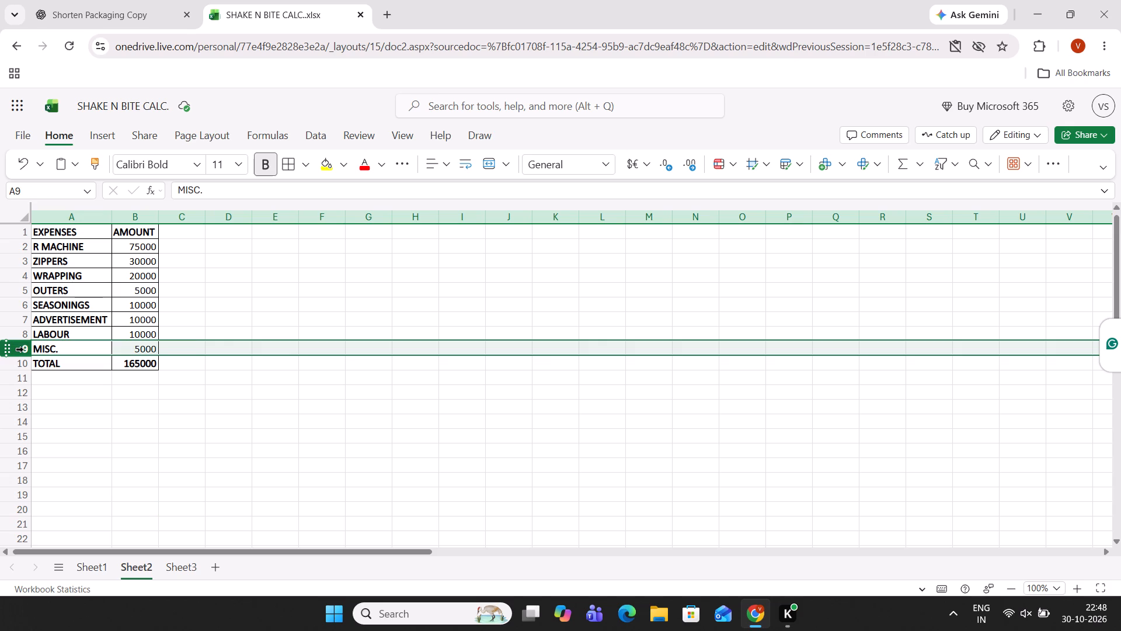
right_click(23, 349)
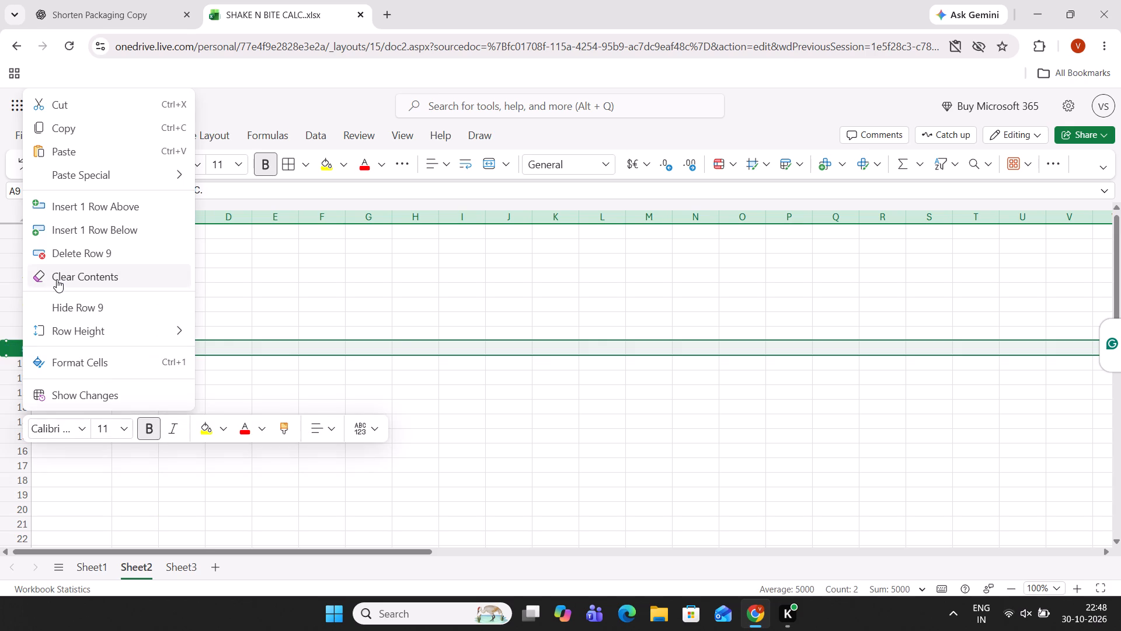
left_click(85, 212)
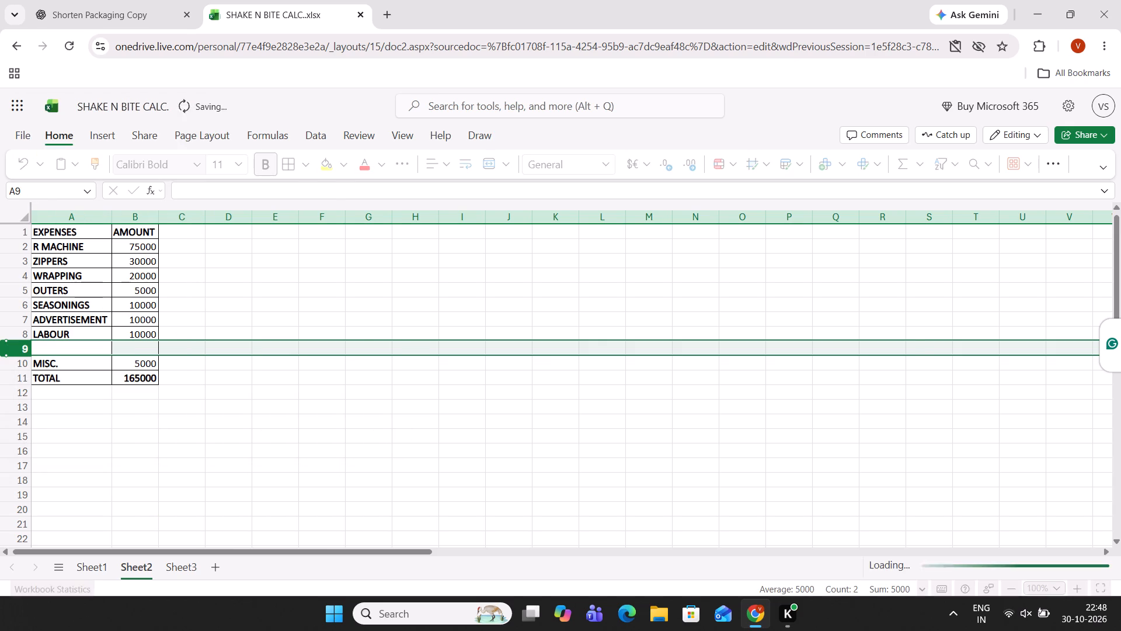
Label the blank row 9 of the expenses table DOMAIN.
left_click(57, 351)
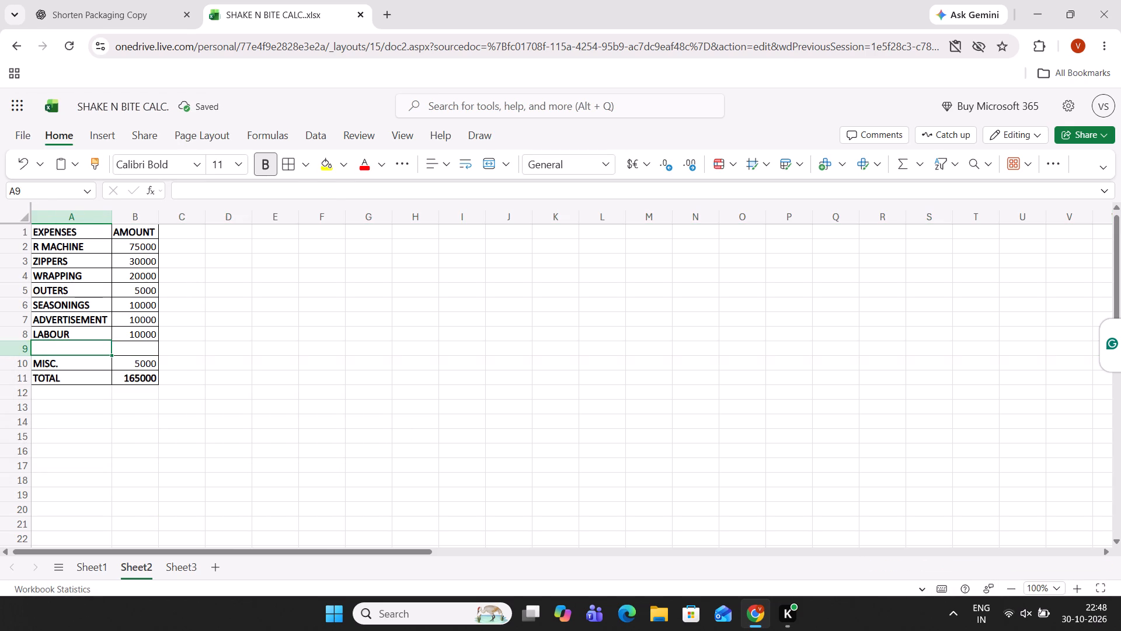
type("HOSTIN")
key("BackSpace")
key("BackSpace")
key("BackSpace")
key("BackSpace")
key("BackSpace")
key("BackSpace")
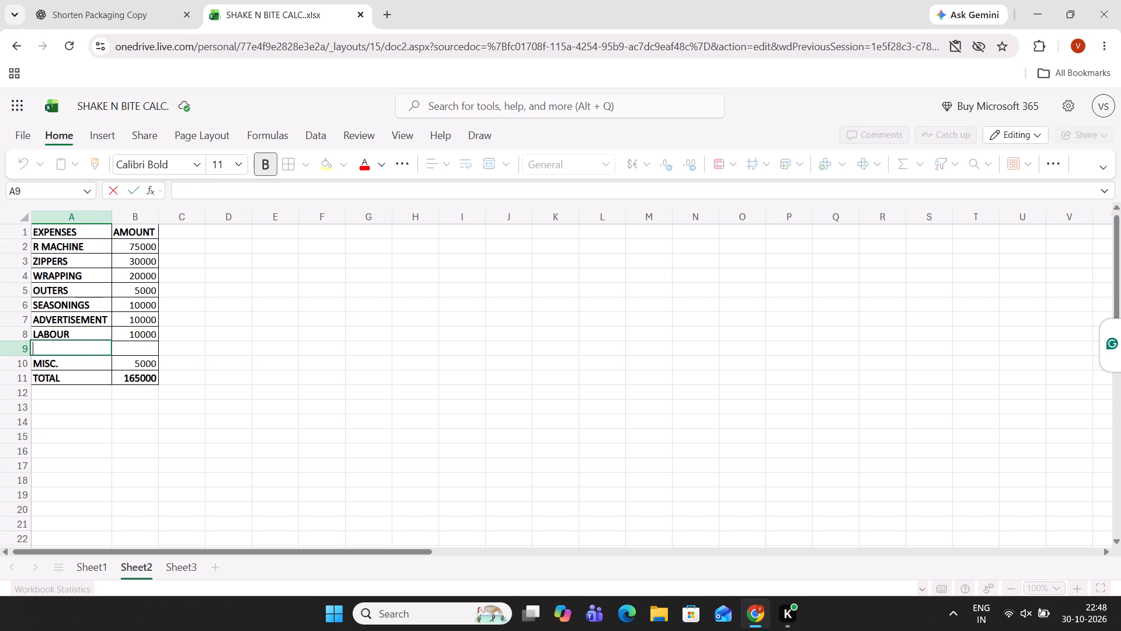
type("DOMAIN")
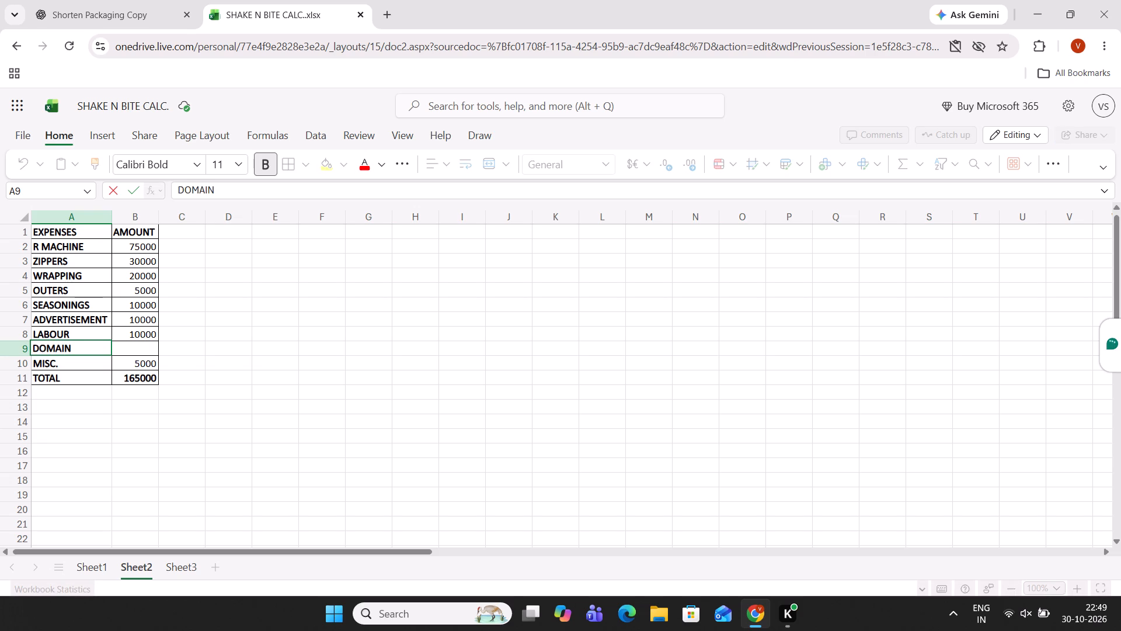
Insert another blank row above the MISC. row in the expenses table.
left_click(13, 362)
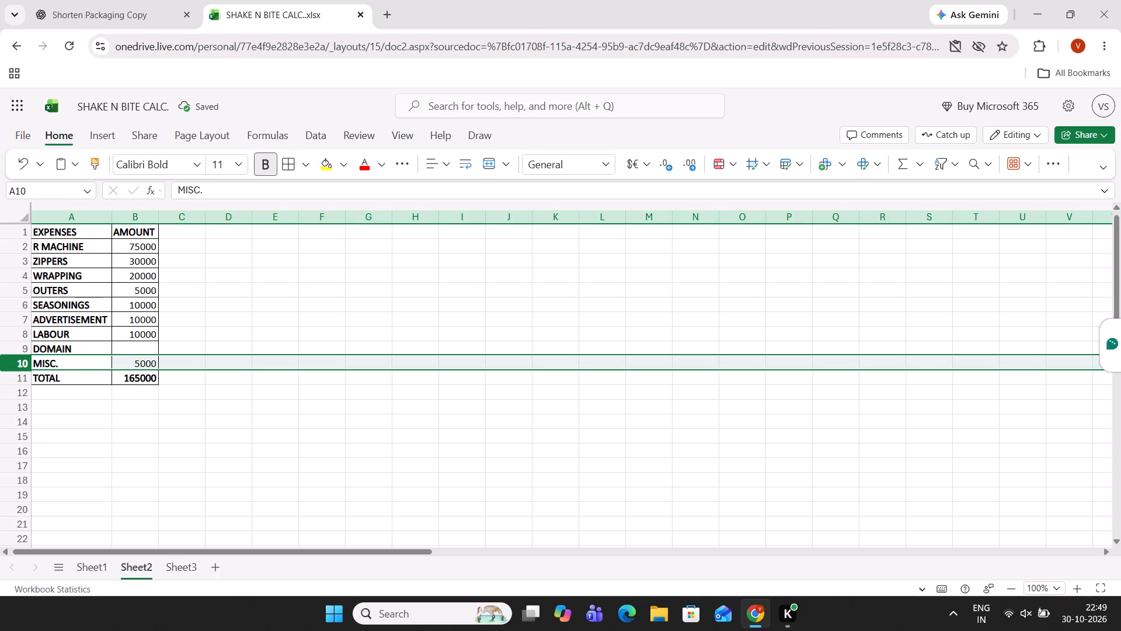
right_click(16, 365)
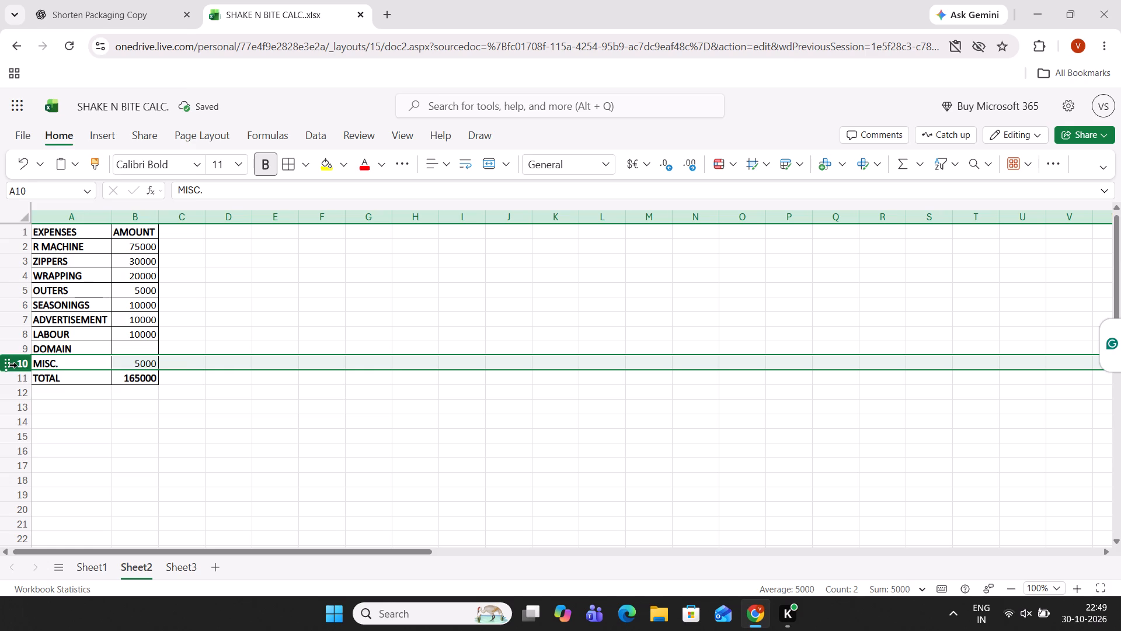
left_click(90, 205)
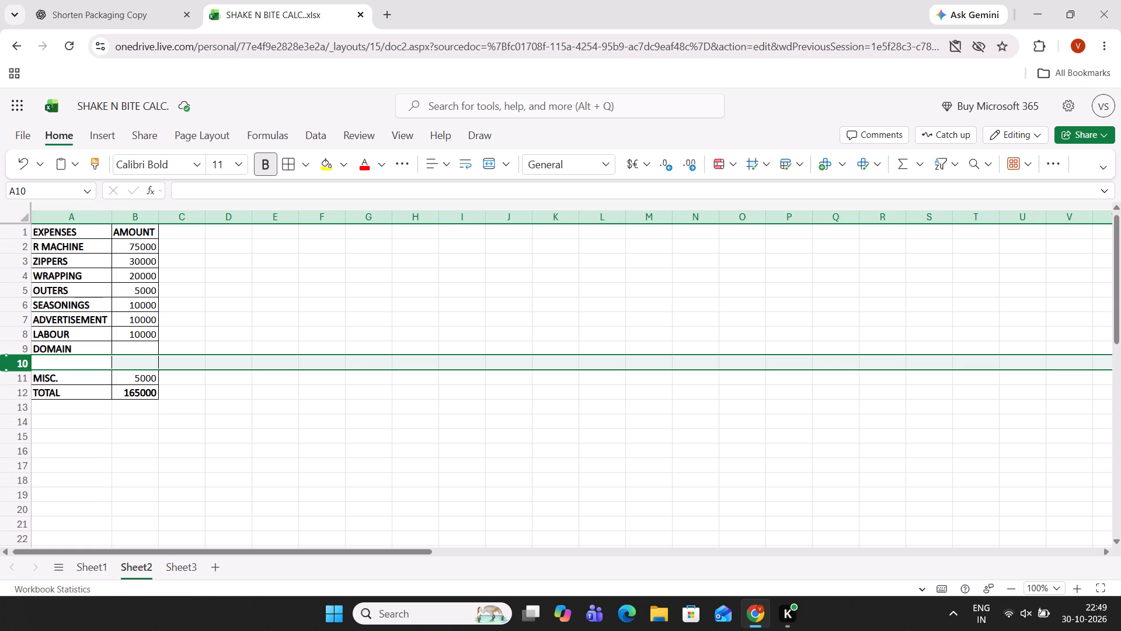
Extend the DOMAIN label in A9 to DOMAIN & PLUS and give it an amount of 5000.
double_click(105, 348)
key("space")
type("& PLUS")
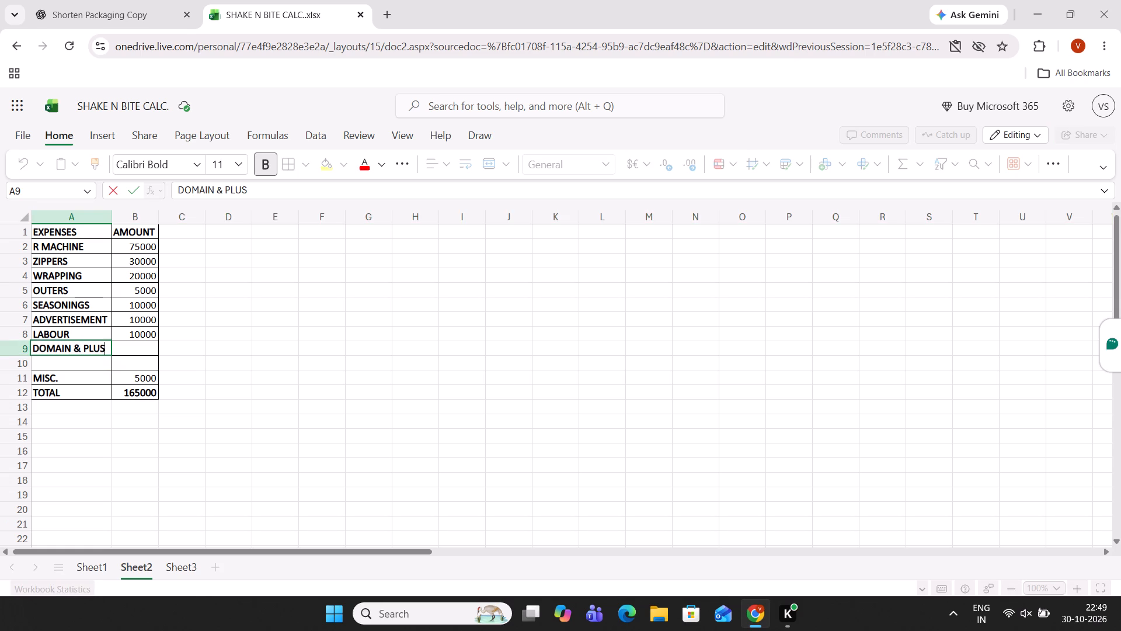
left_click(147, 346)
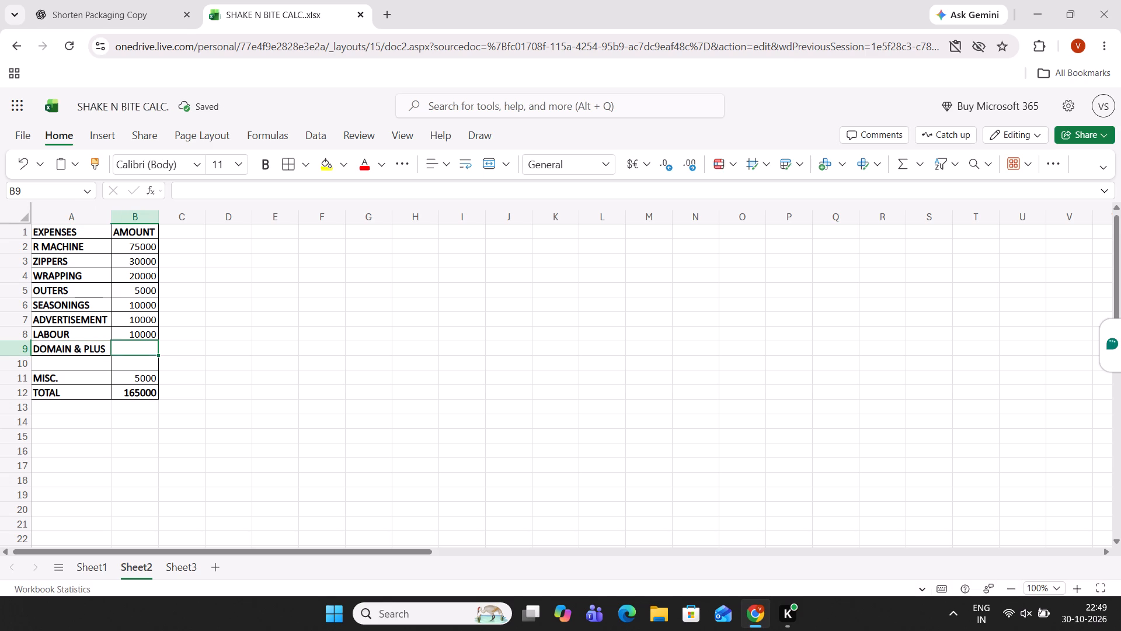
type("5000")
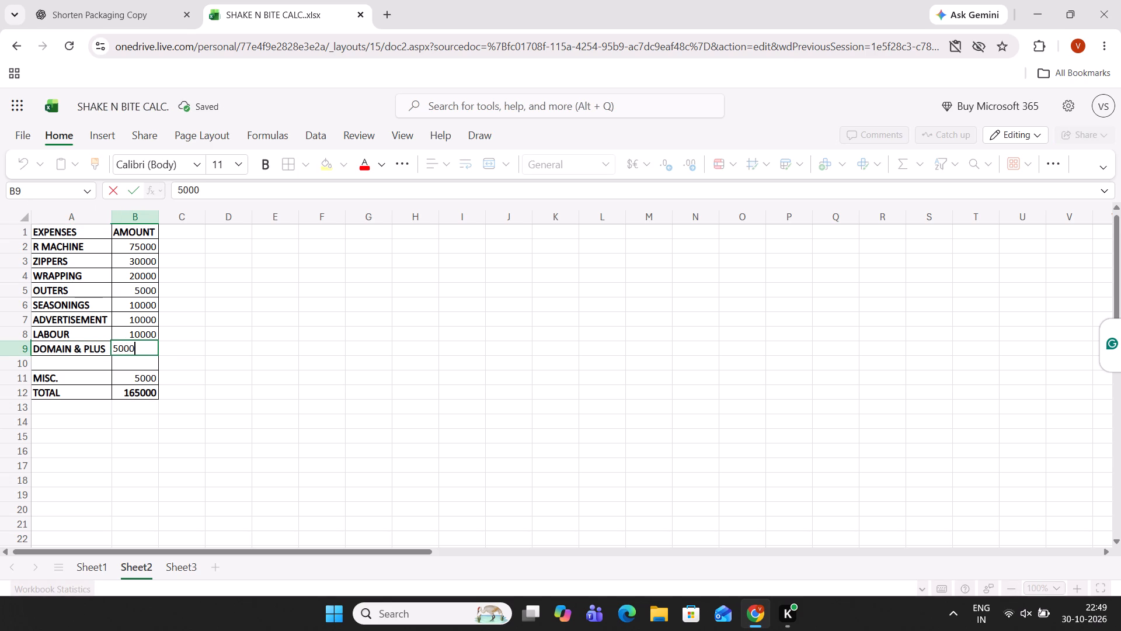
Fill row 10 with the expense OTHERS and an amount of 5000.
left_click(75, 365)
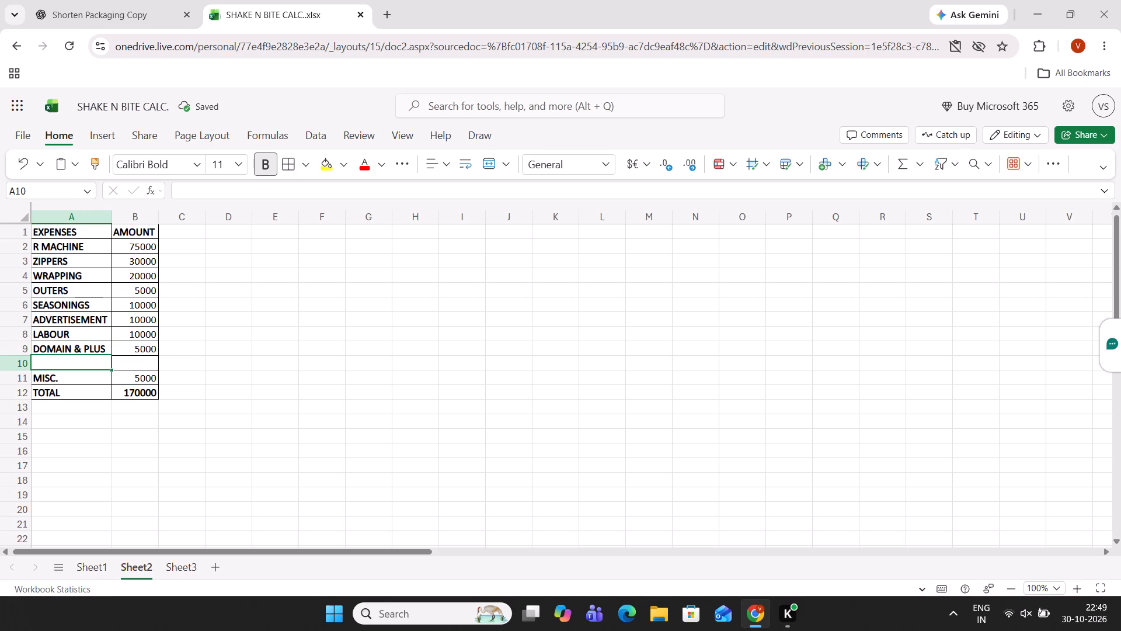
type("OTHERS")
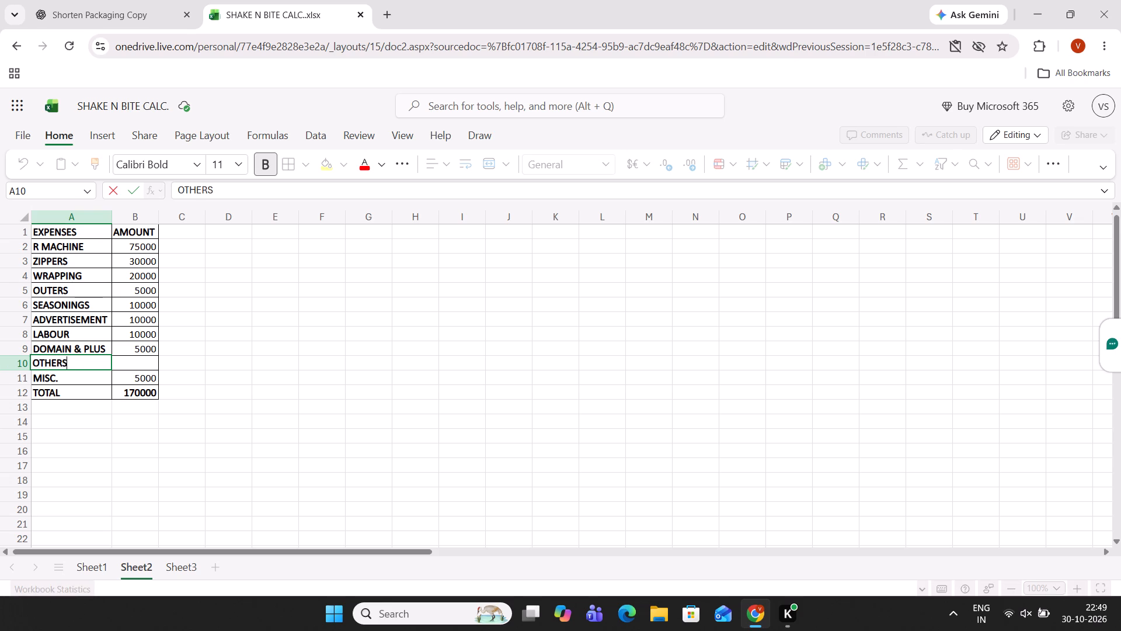
left_click(129, 359)
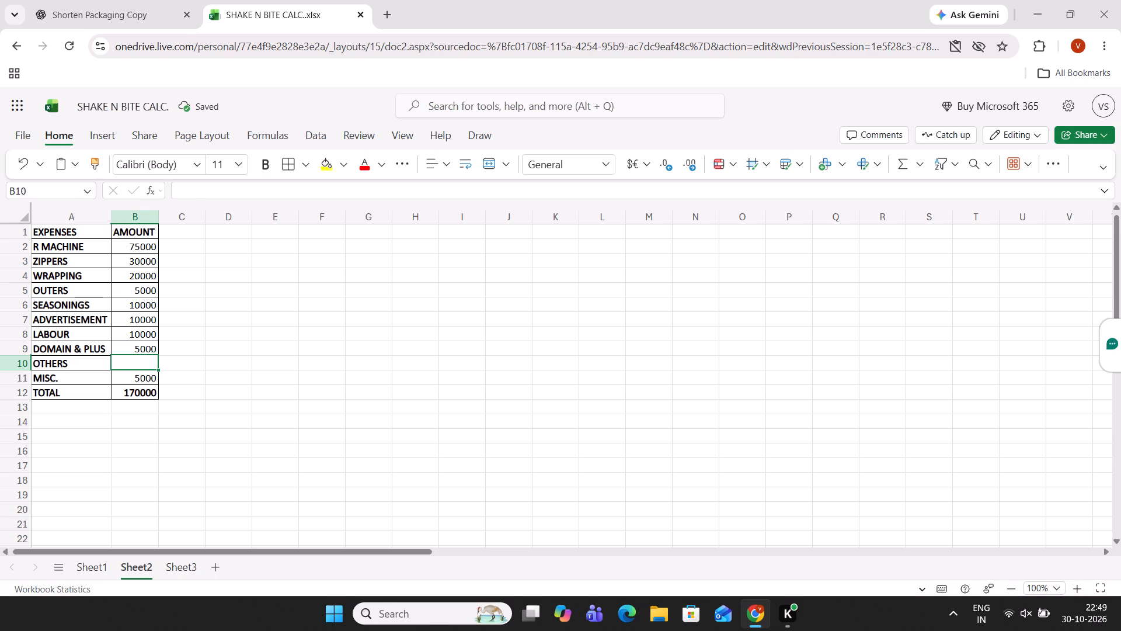
type("5000")
key("Return")
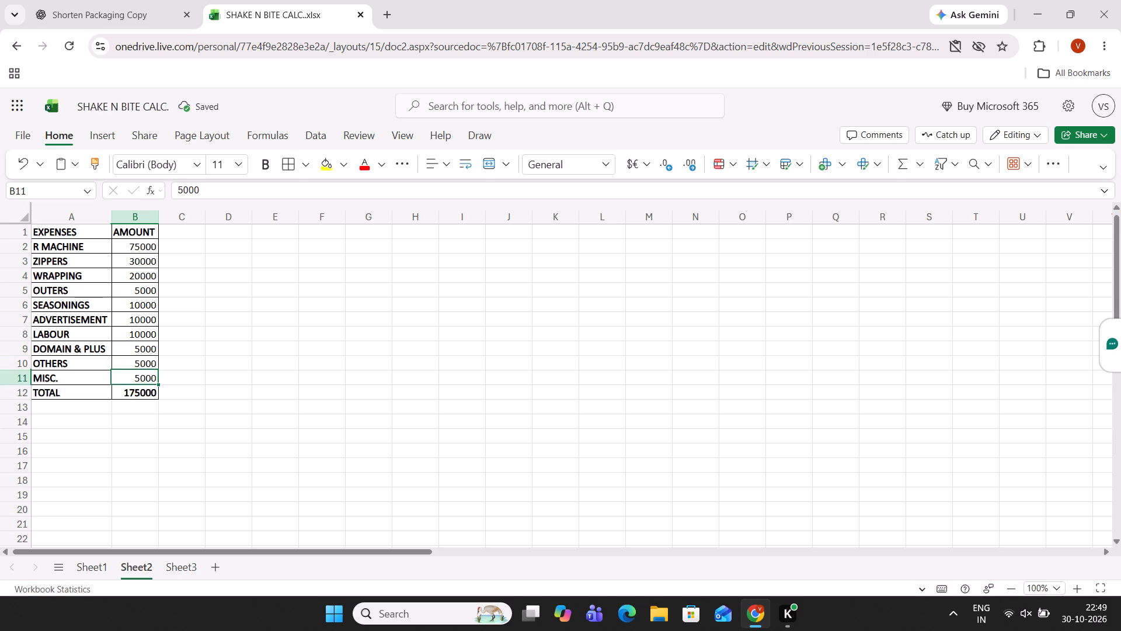
Set the MISC. amount in B11 to 15000.
double_click(128, 376)
key("Left")
key("Left")
key("Left")
key("Left")
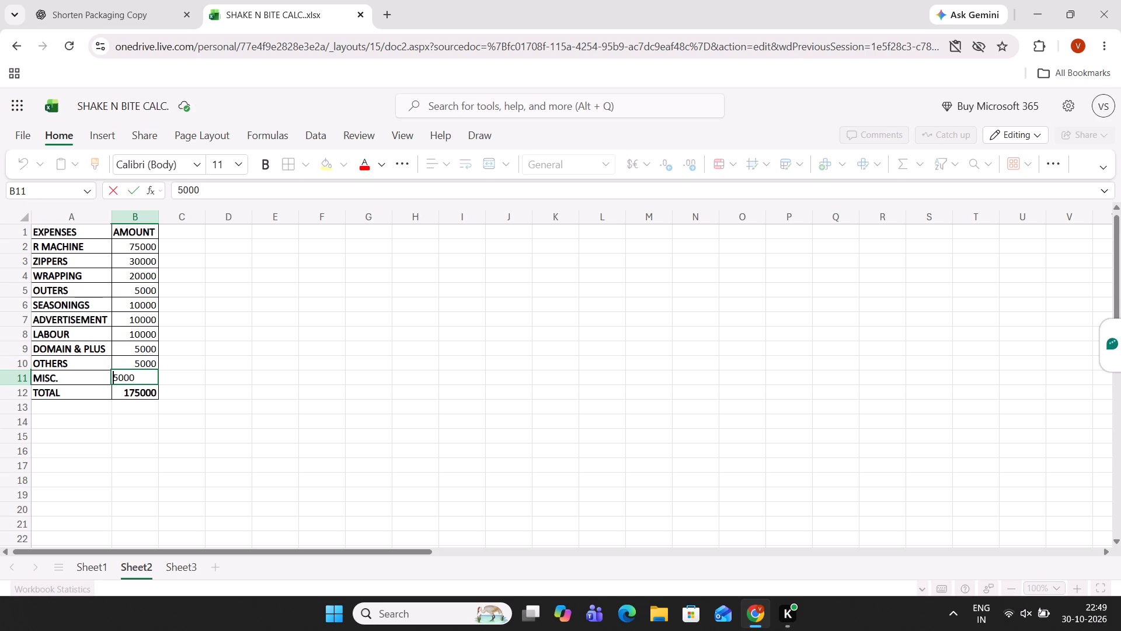
key("1")
key("Return")
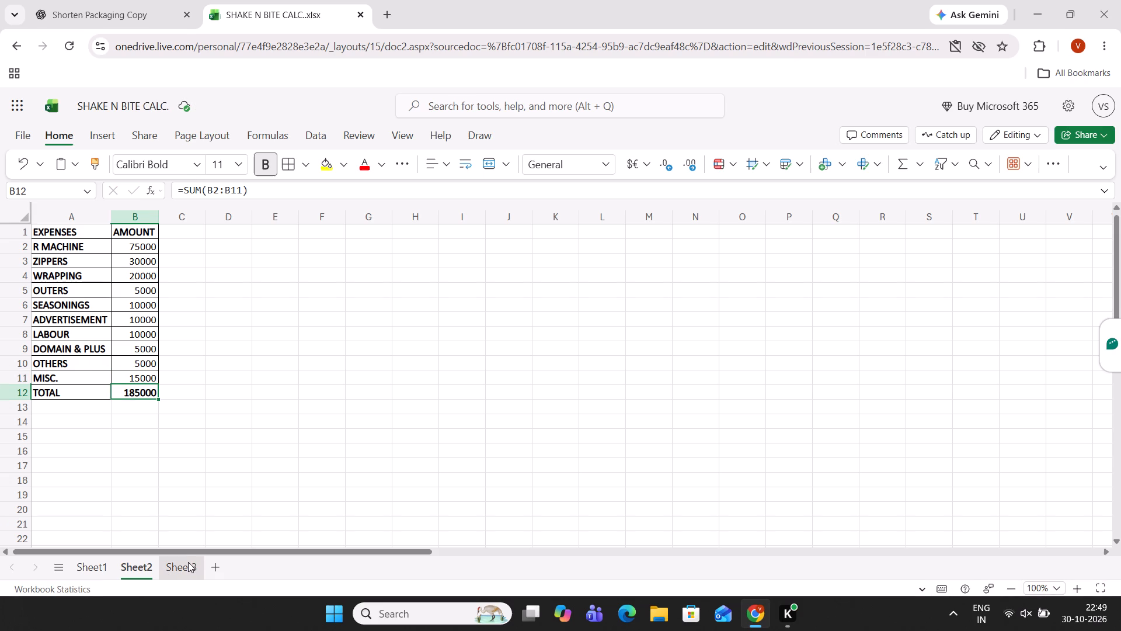
left_click(344, 411)
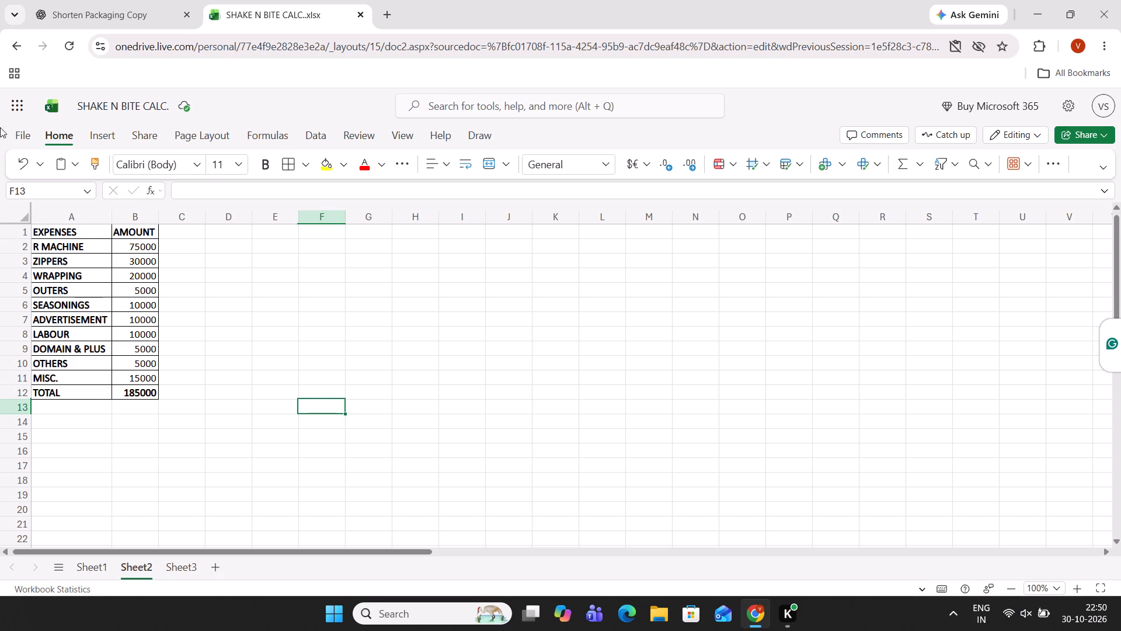
Insert a blank row above the EXPENSES and AMOUNT header row.
left_click(19, 232)
right_click(19, 232)
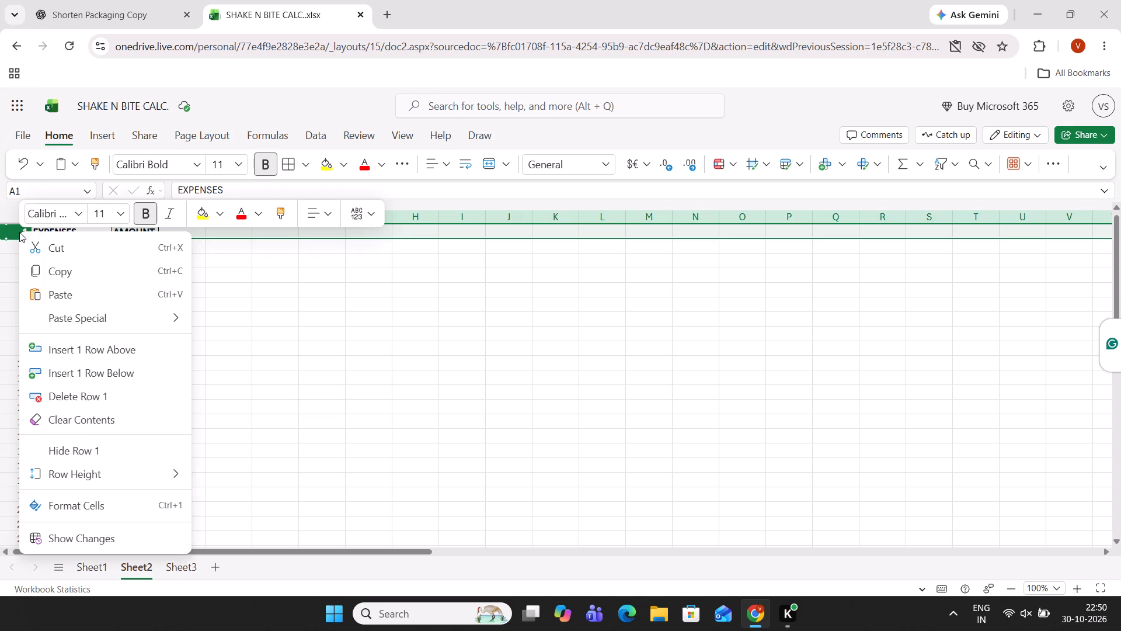
left_click(53, 351)
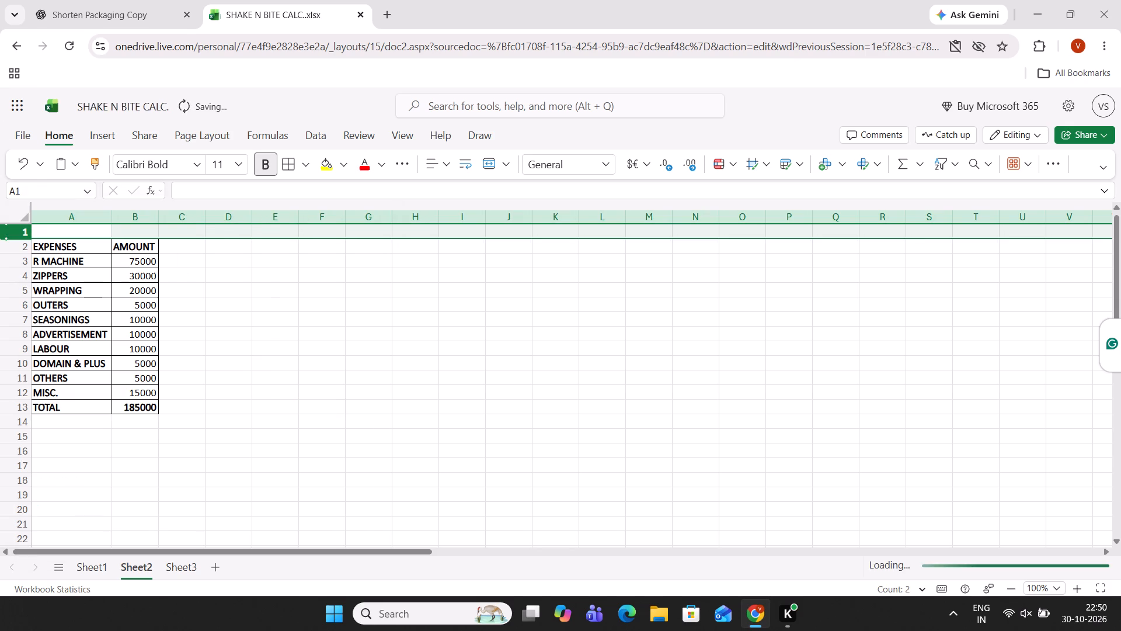
Merge and center cells A1:B1 above the expenses table.
left_click(61, 230)
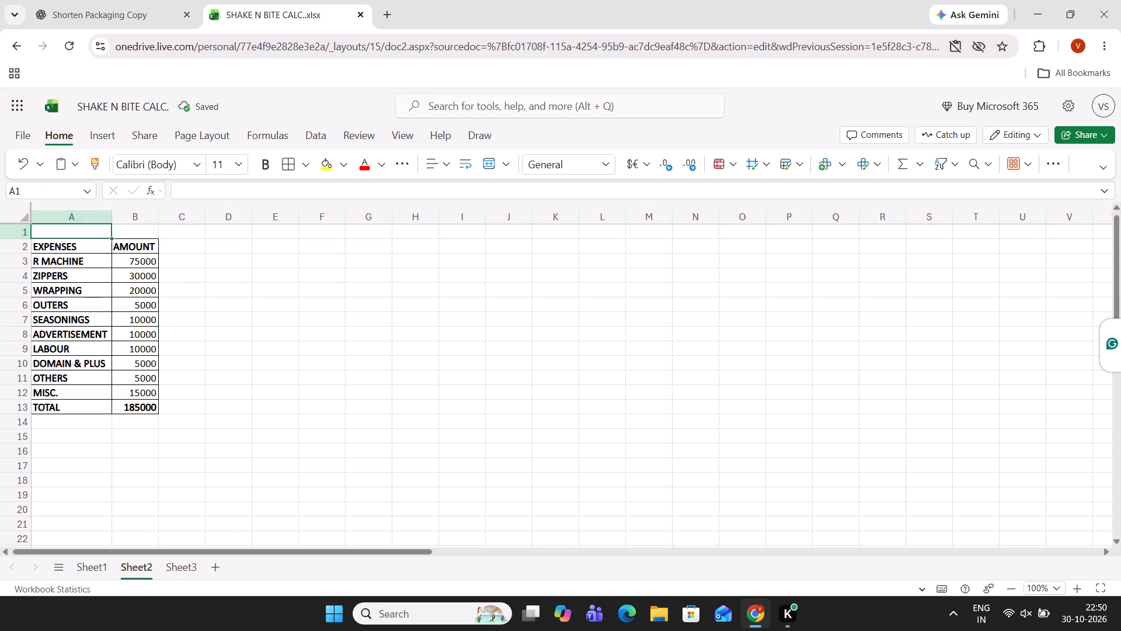
left_click_drag(61, 230, 130, 230)
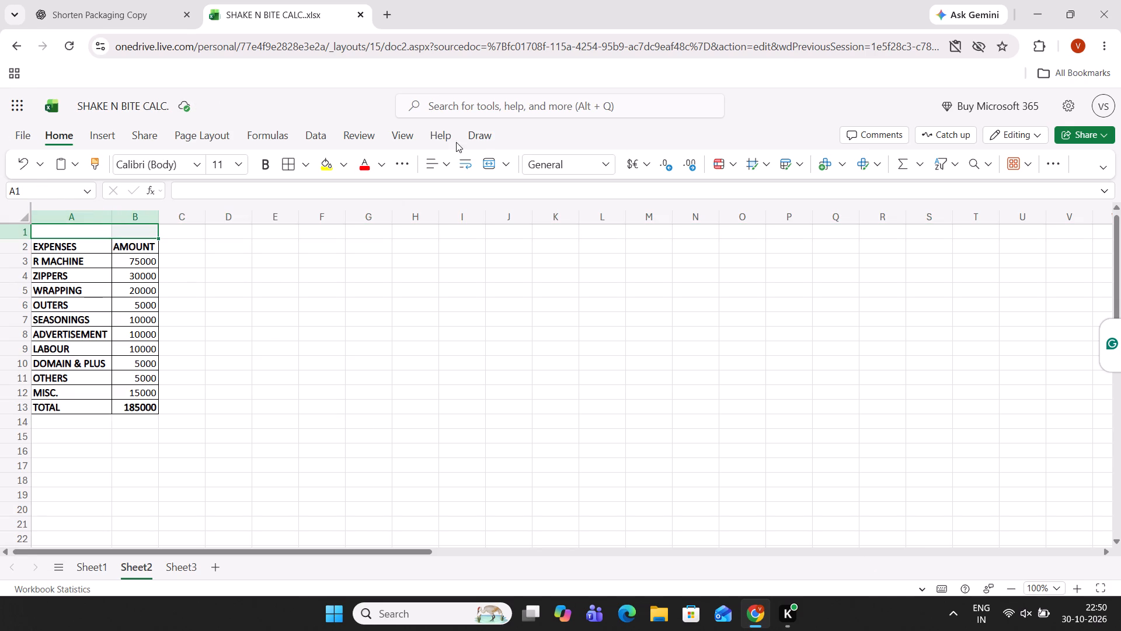
left_click(492, 161)
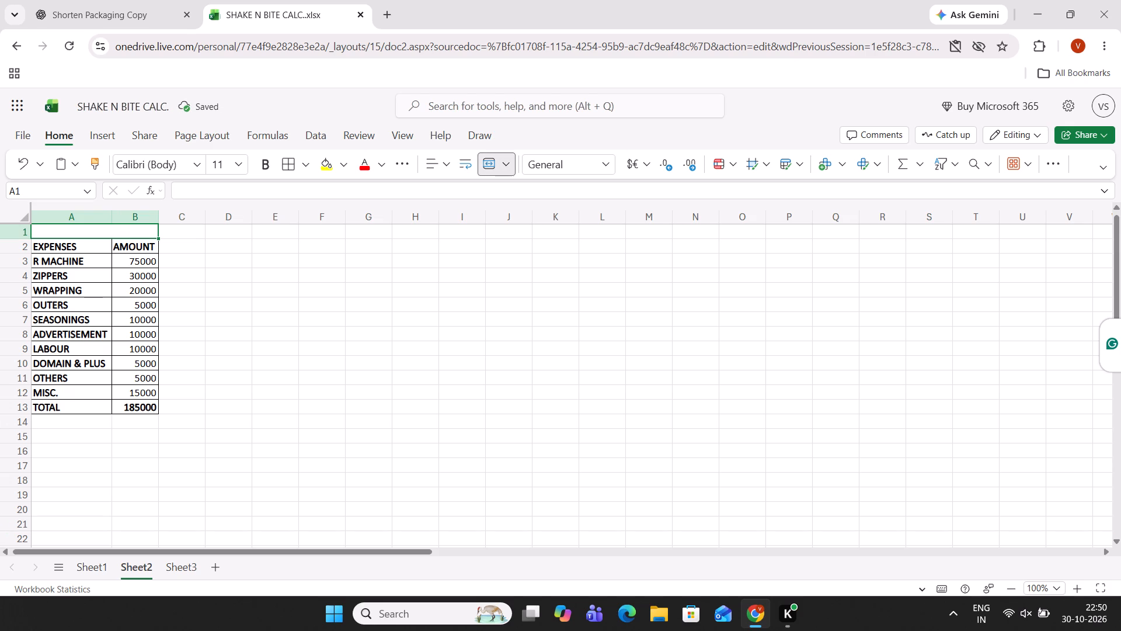
Enter the title "TOTAL EXPENSES (APPROX*" in the merged cell A1.
left_click(78, 231)
type("TOTAL EXPENSES")
key("space")
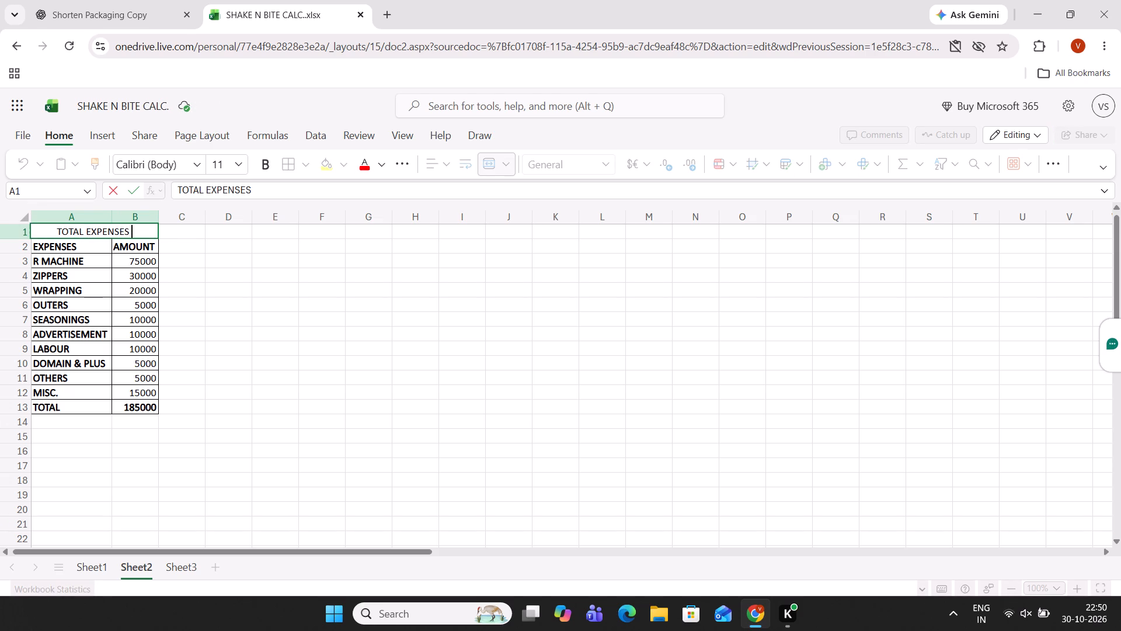
key("9")
key("BackSpace")
type("(APPROX")
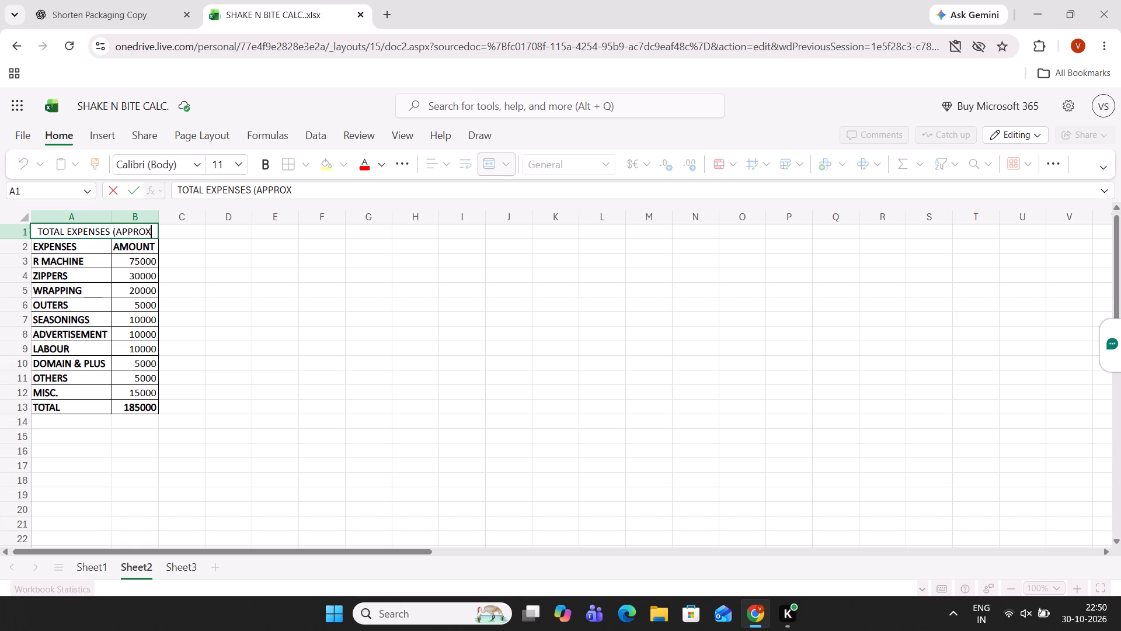
key("shift+asterisk")
key("shift+BackSpace")
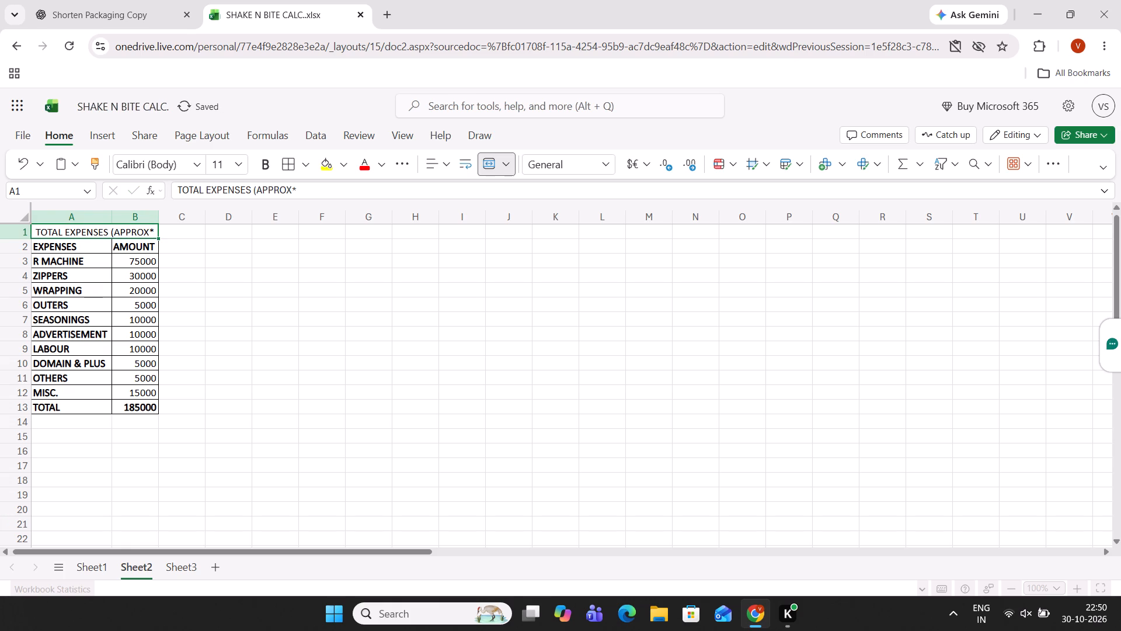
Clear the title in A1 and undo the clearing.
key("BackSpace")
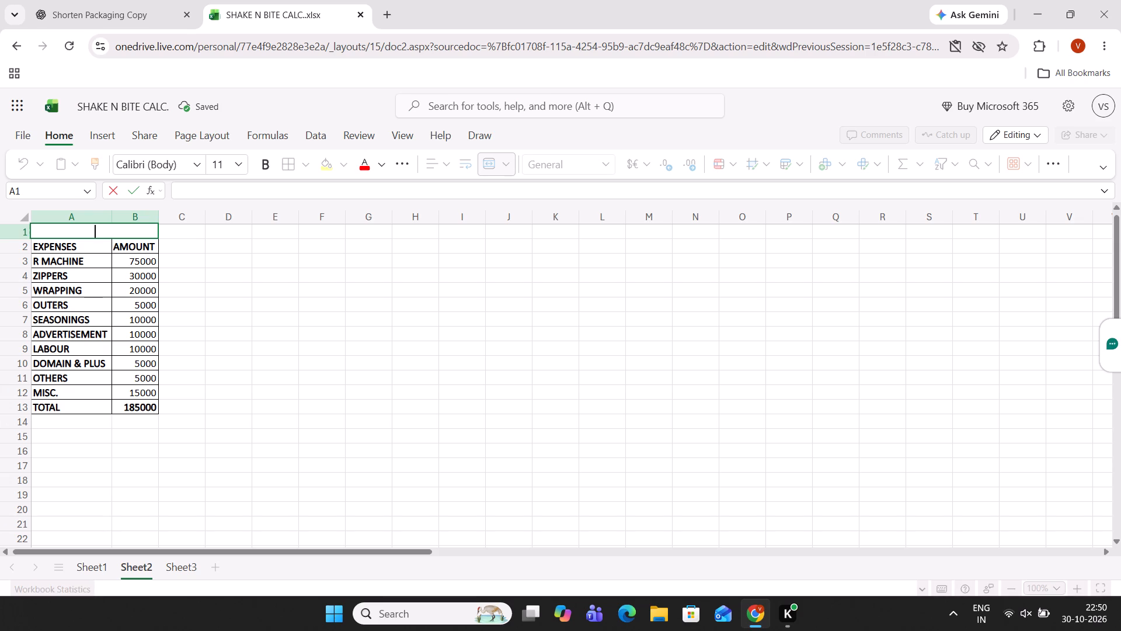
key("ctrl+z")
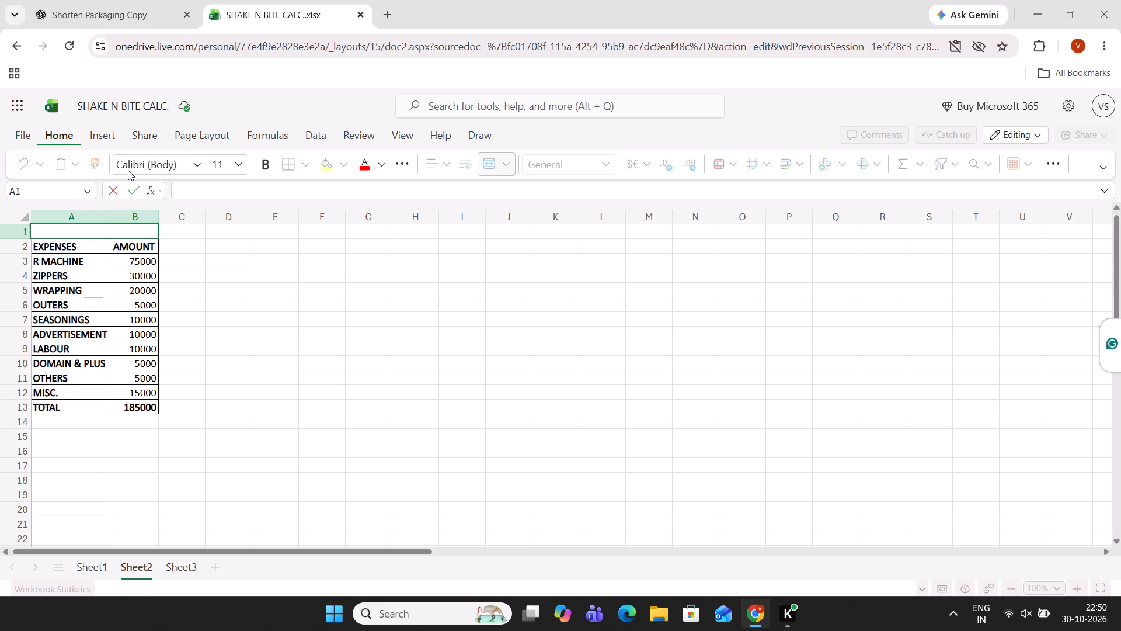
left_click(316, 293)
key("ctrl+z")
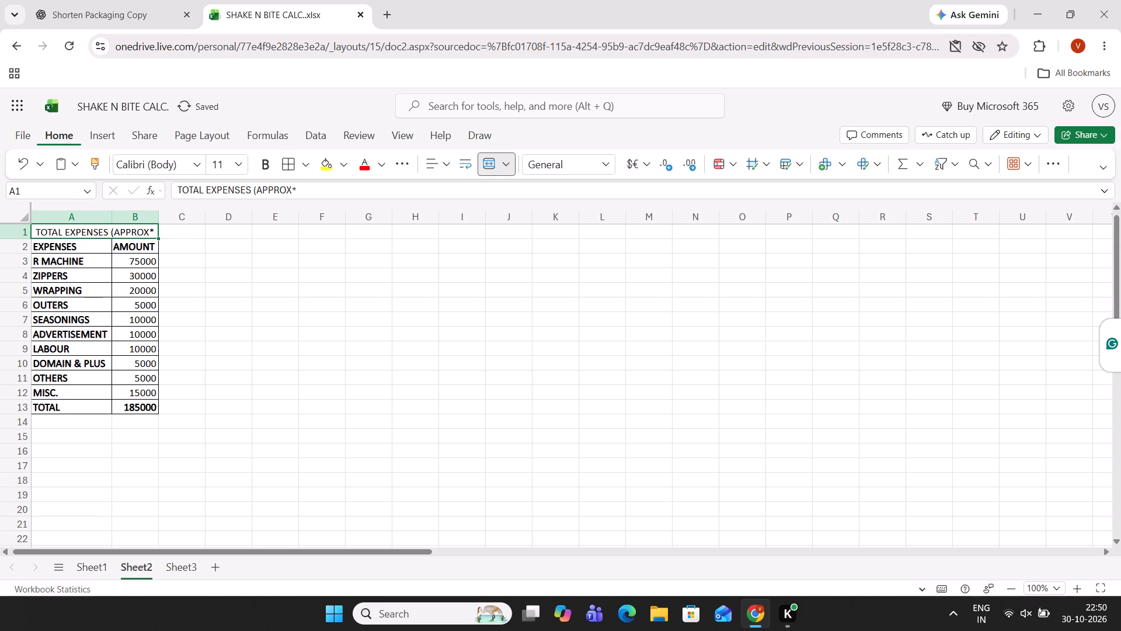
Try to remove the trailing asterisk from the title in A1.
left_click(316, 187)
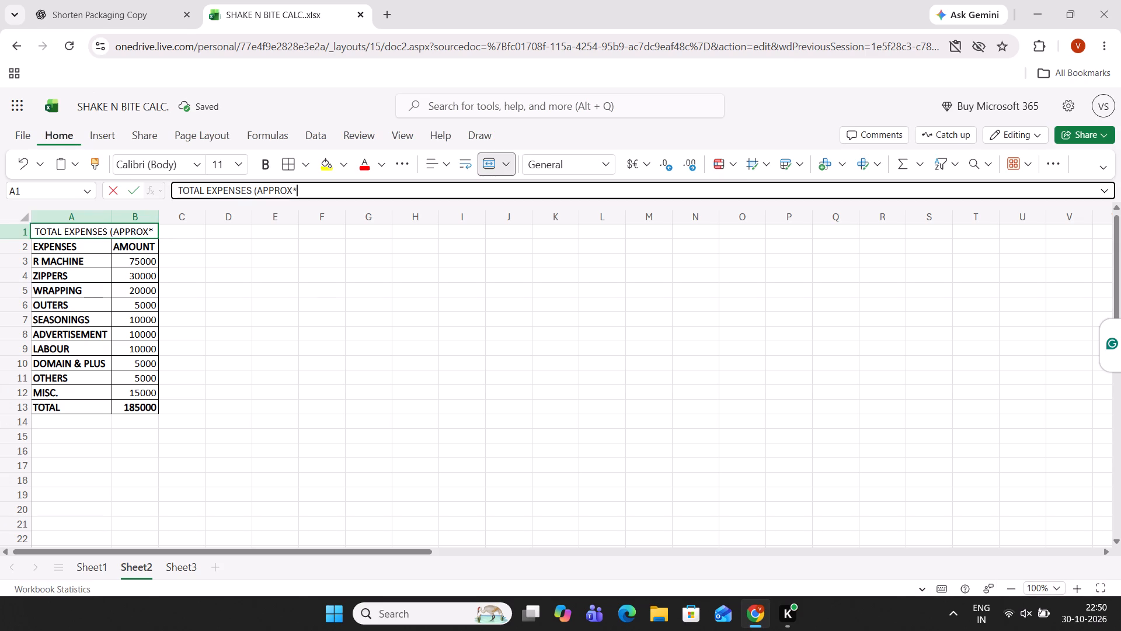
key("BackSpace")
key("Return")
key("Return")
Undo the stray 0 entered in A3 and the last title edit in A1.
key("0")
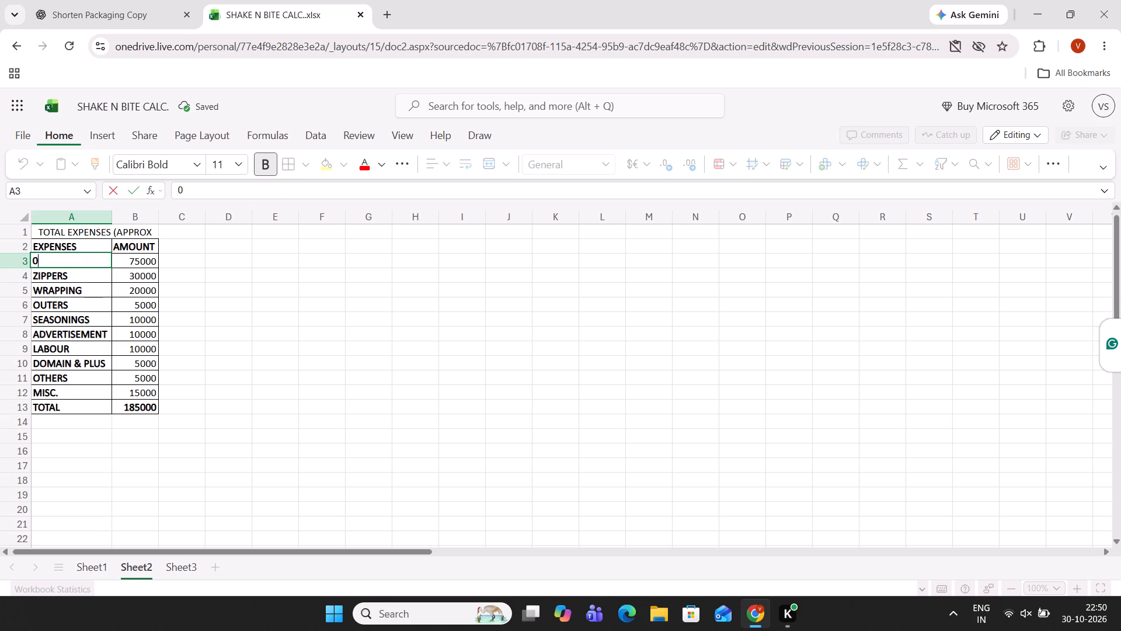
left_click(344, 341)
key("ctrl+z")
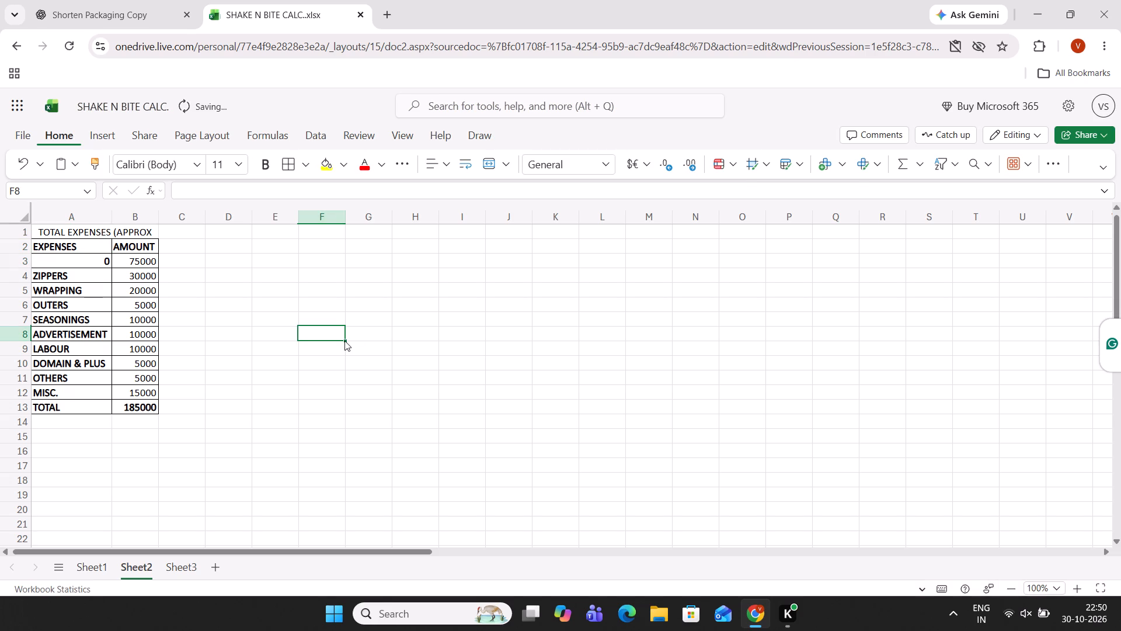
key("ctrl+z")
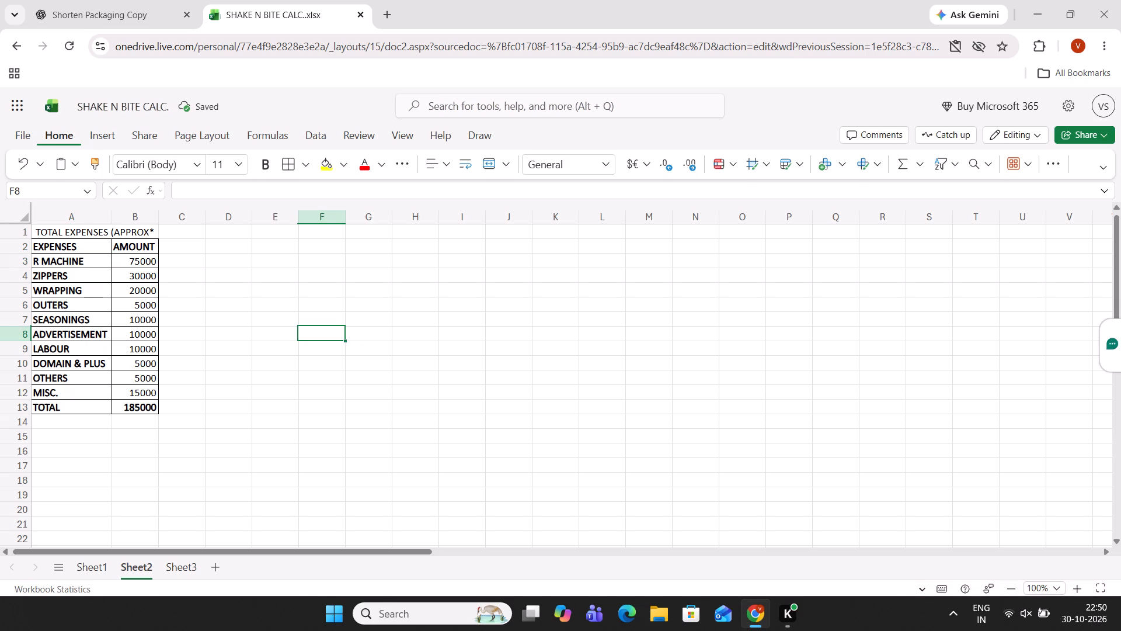
Correct the title in merged cell A1 to read "TOTAL EXPENSES (APPROX.)".
double_click(154, 235)
key("BackSpace")
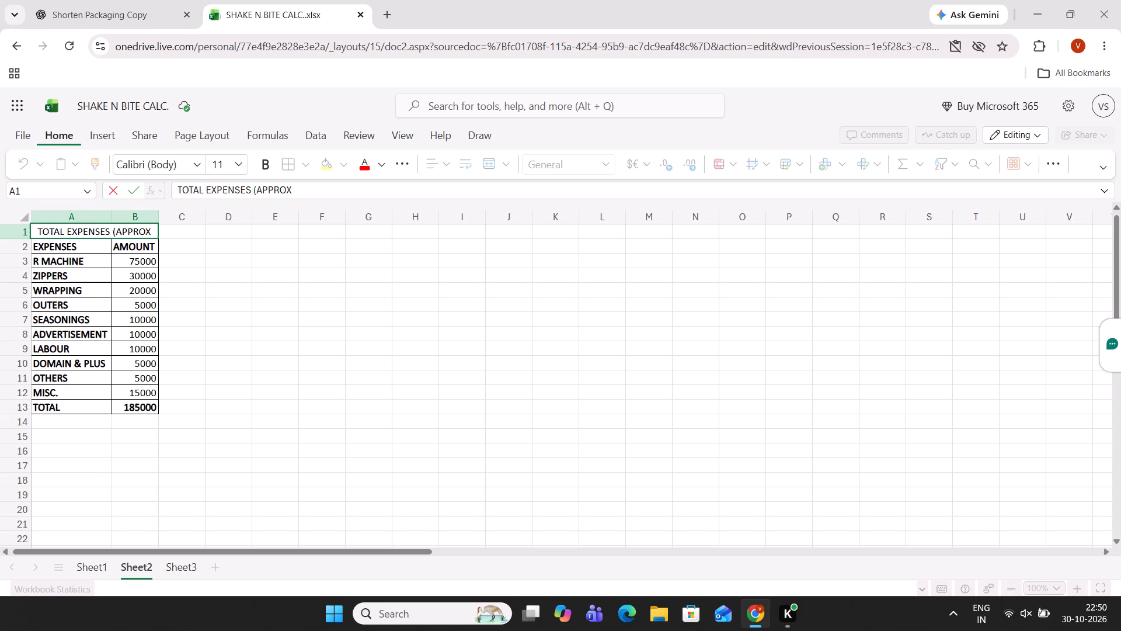
key("shift+parenright")
key("shift+asterisk")
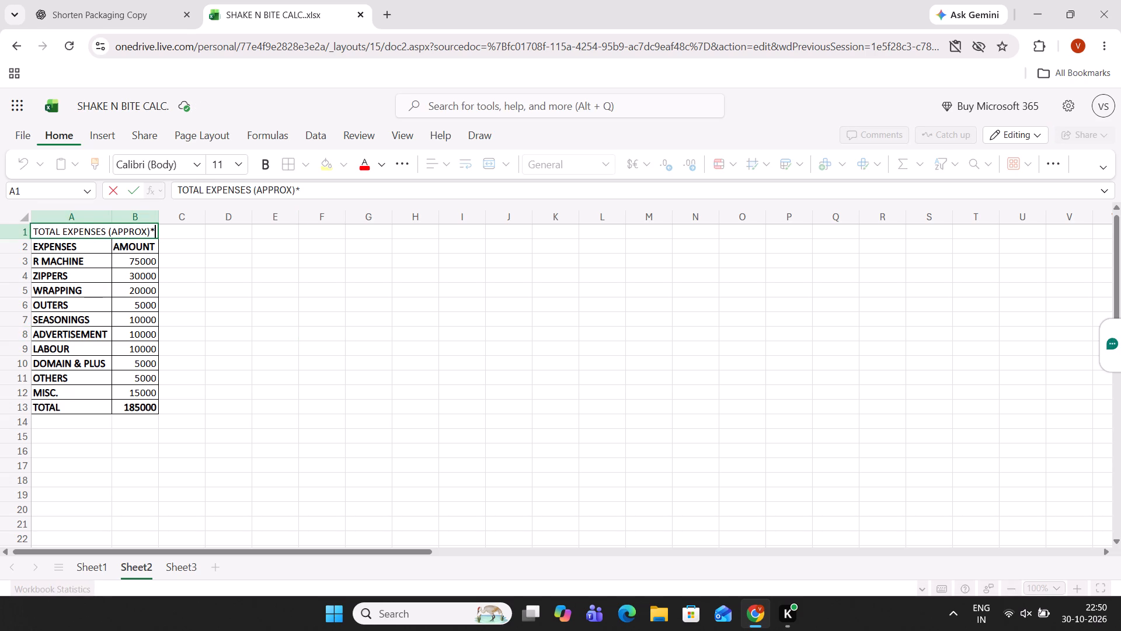
key("BackSpace")
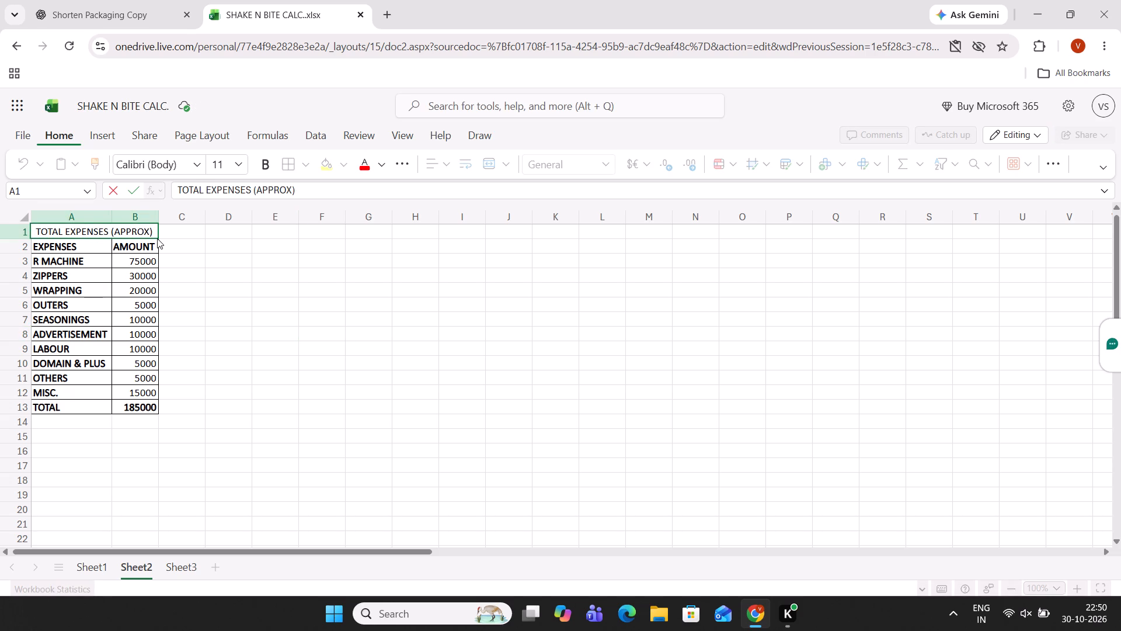
key("Left")
key("period")
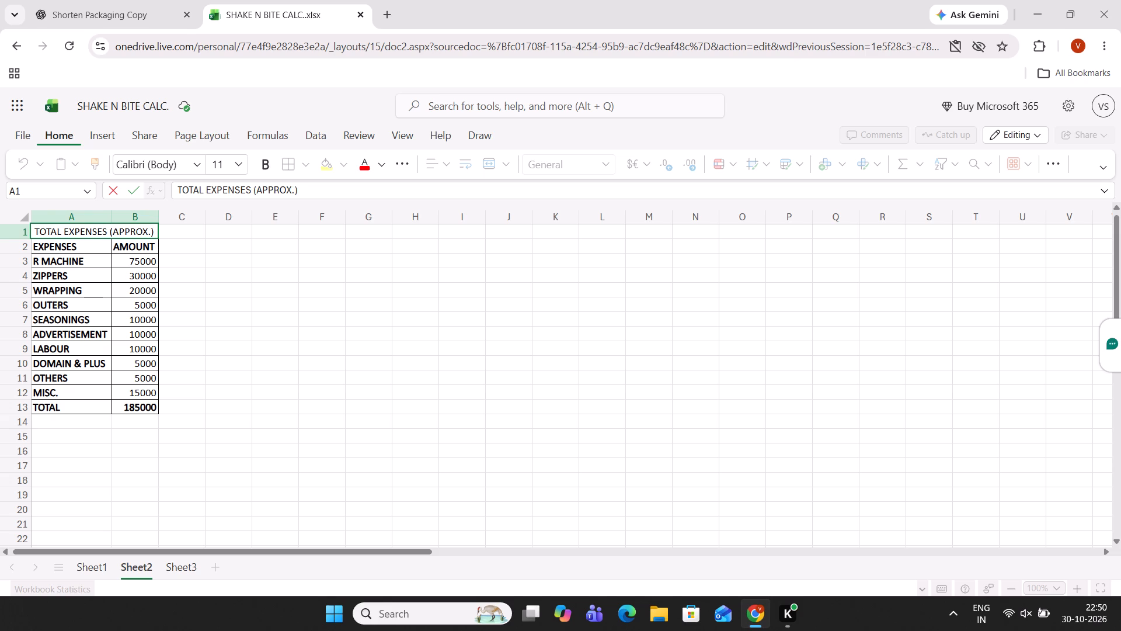
left_click(201, 266)
Make the title in A1 bold and apply a border to its merged cell.
left_click(69, 235)
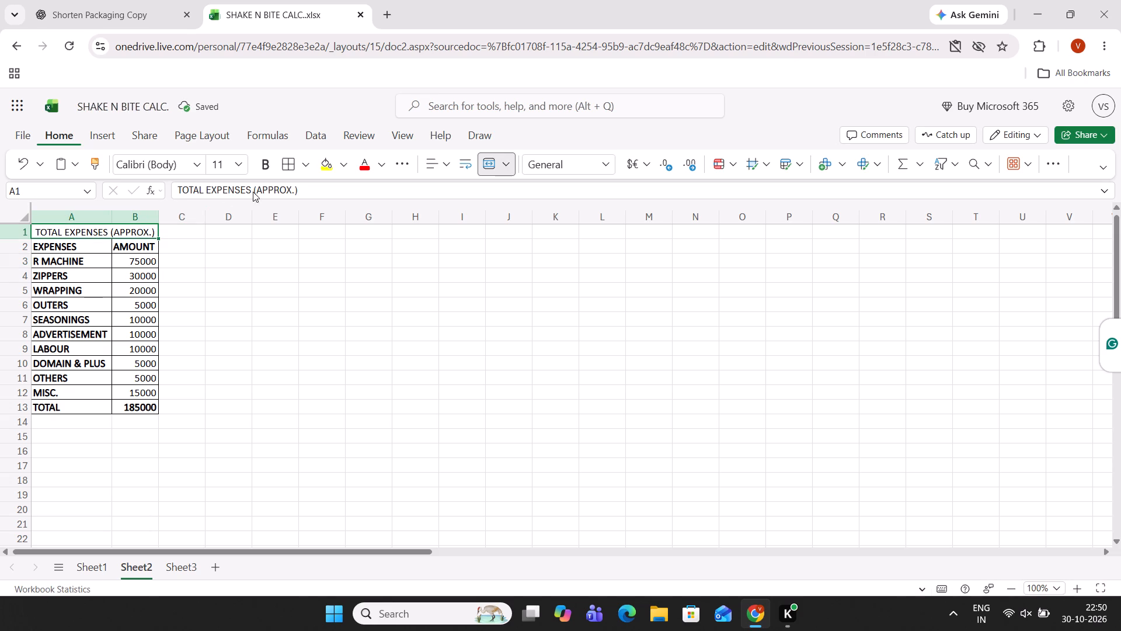
left_click(262, 168)
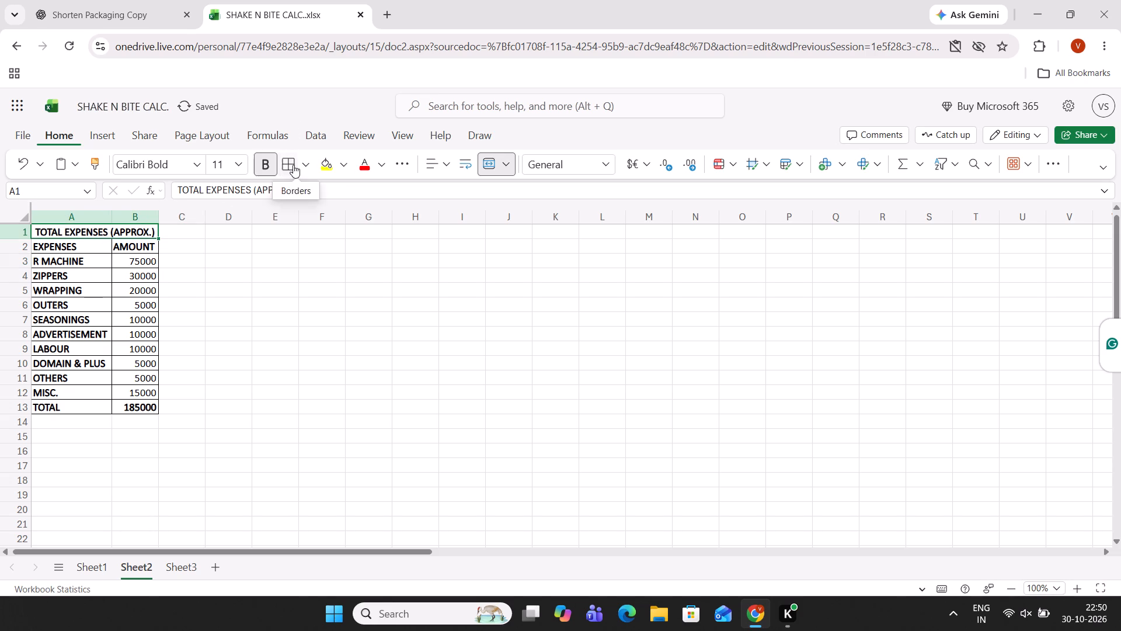
left_click(293, 165)
left_click(263, 369)
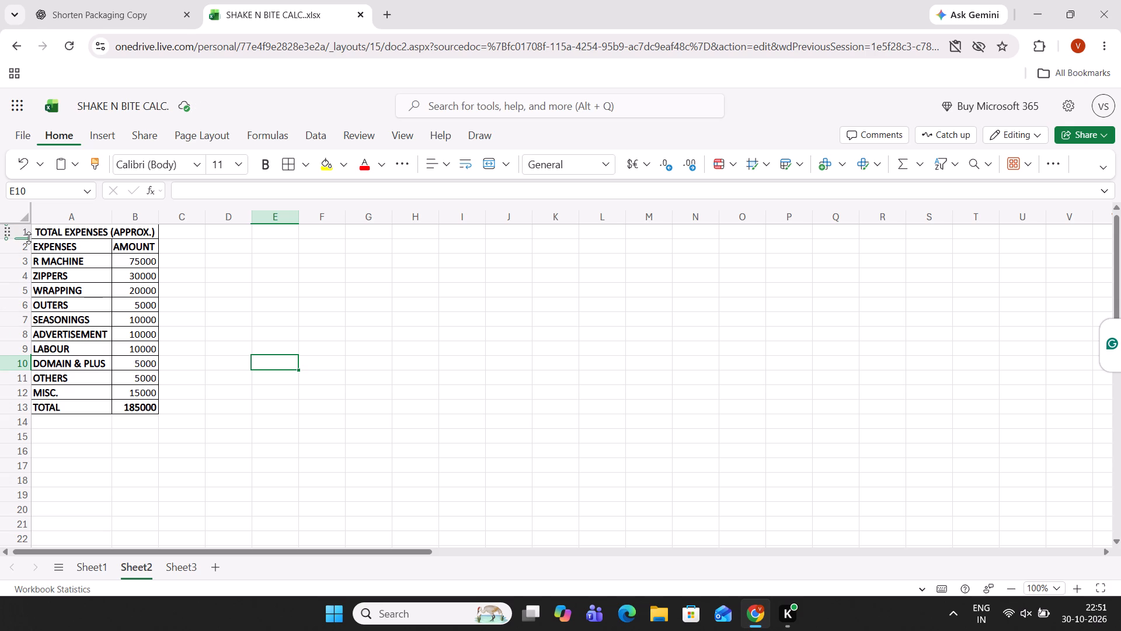
Increase the height of row 1 slightly to give the expenses title more room.
left_click_drag(29, 238, 29, 247)
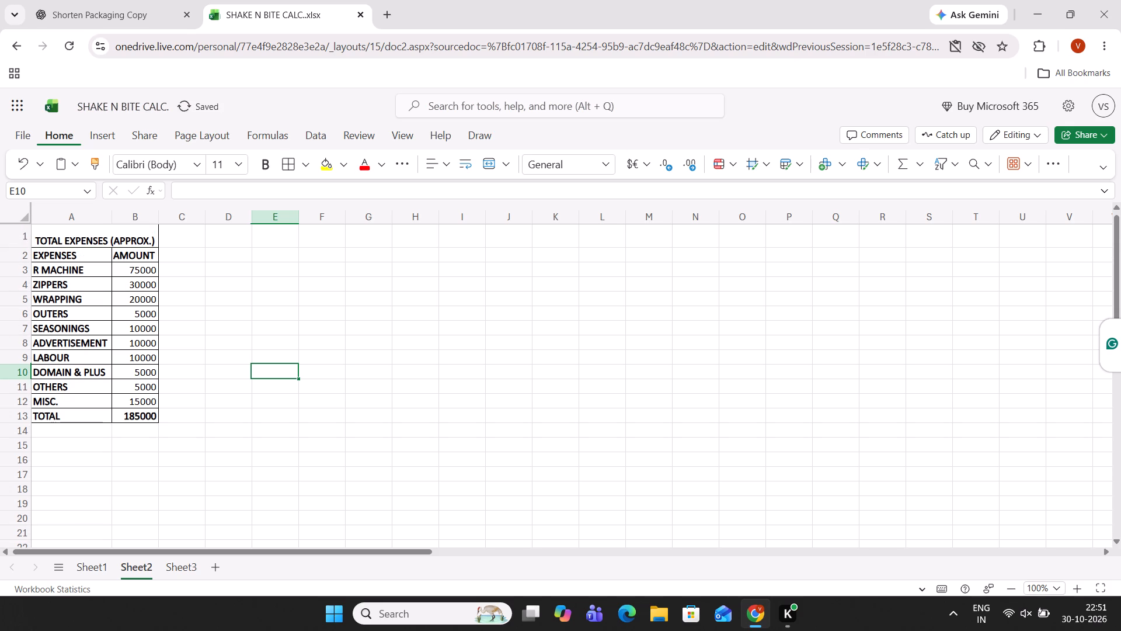
Toggle off the title's horizontal centring in A1 and align it vertically to the middle of the cell.
left_click(149, 227)
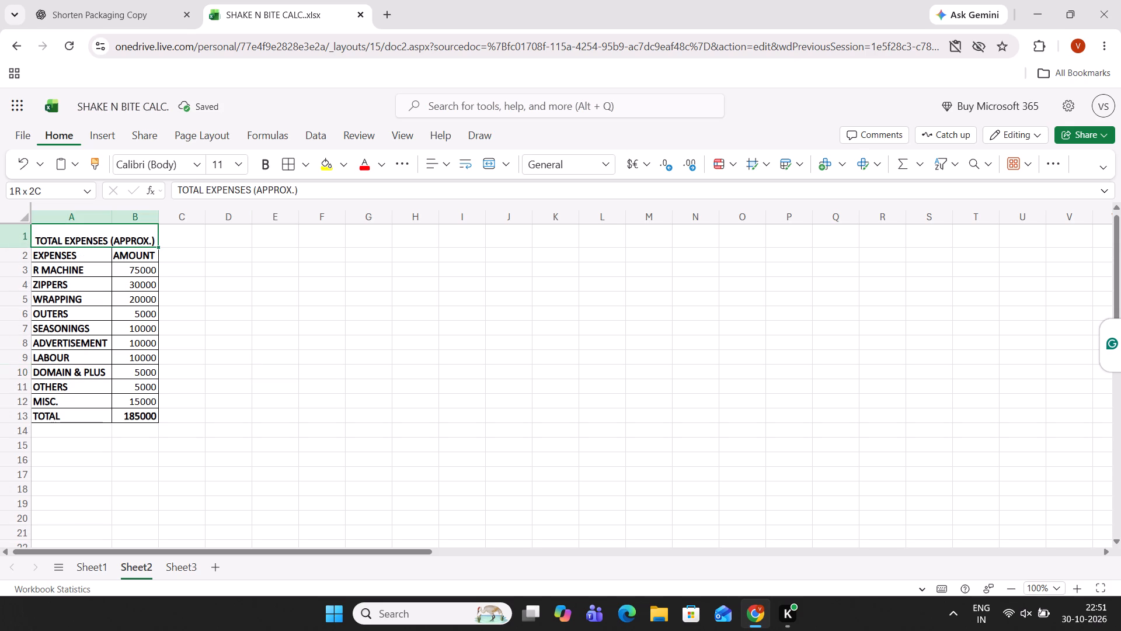
left_click(435, 163)
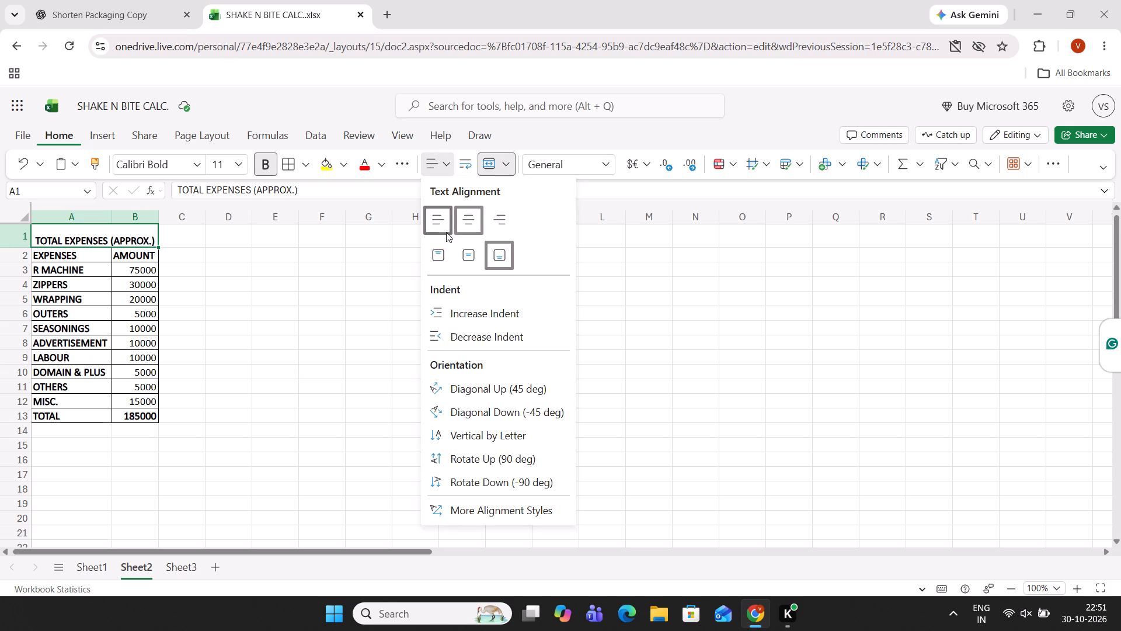
left_click(465, 224)
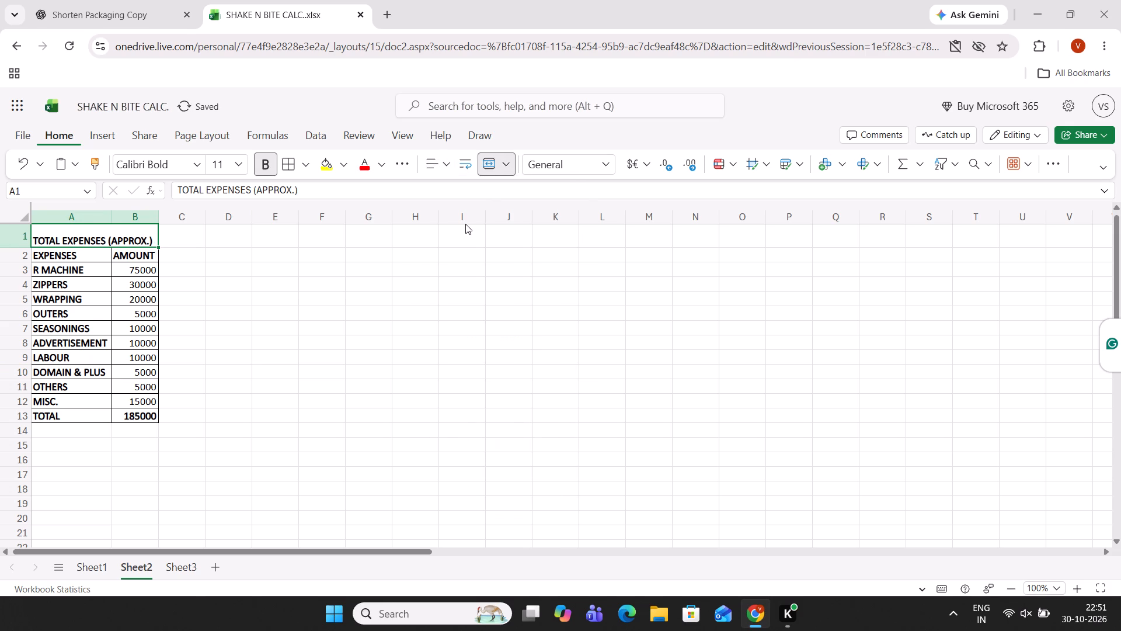
left_click(433, 161)
left_click(462, 255)
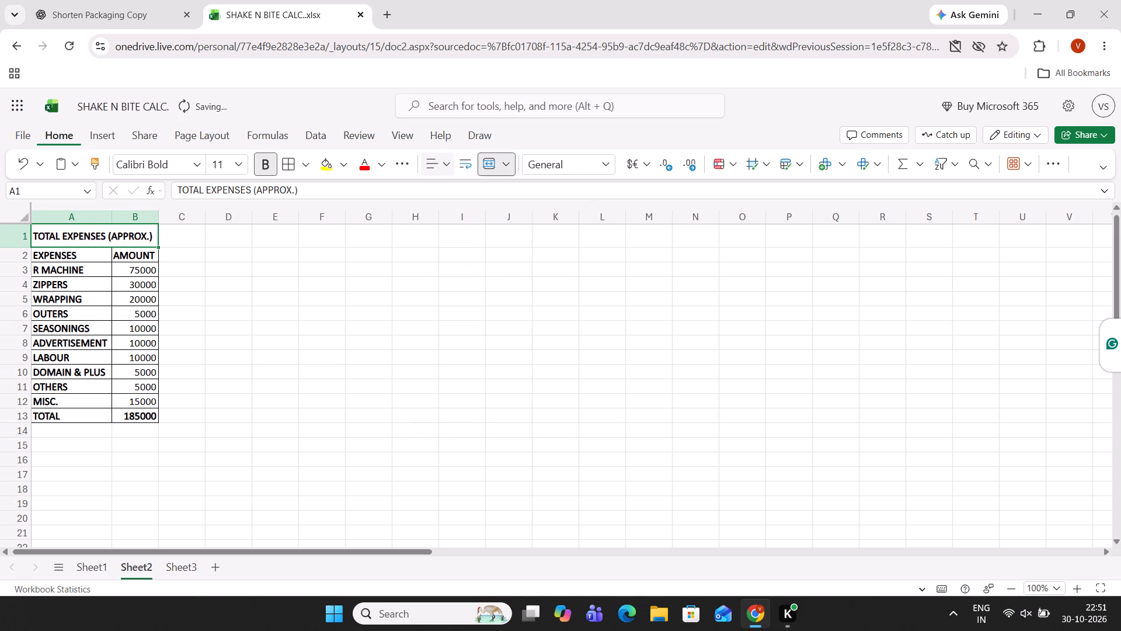
left_click(245, 162)
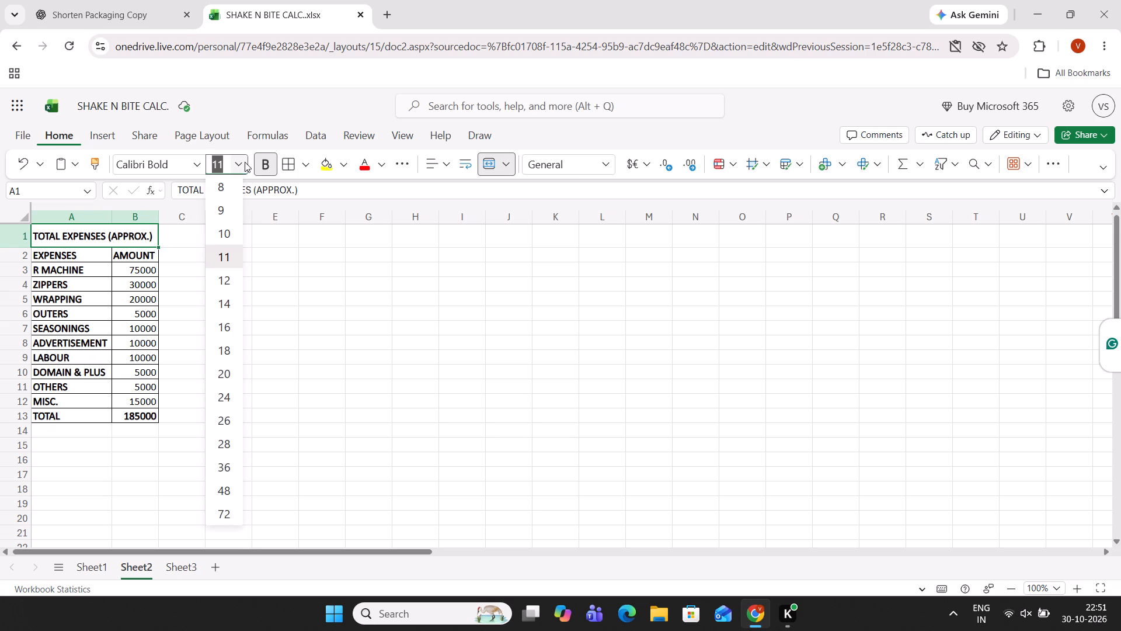
left_click(346, 351)
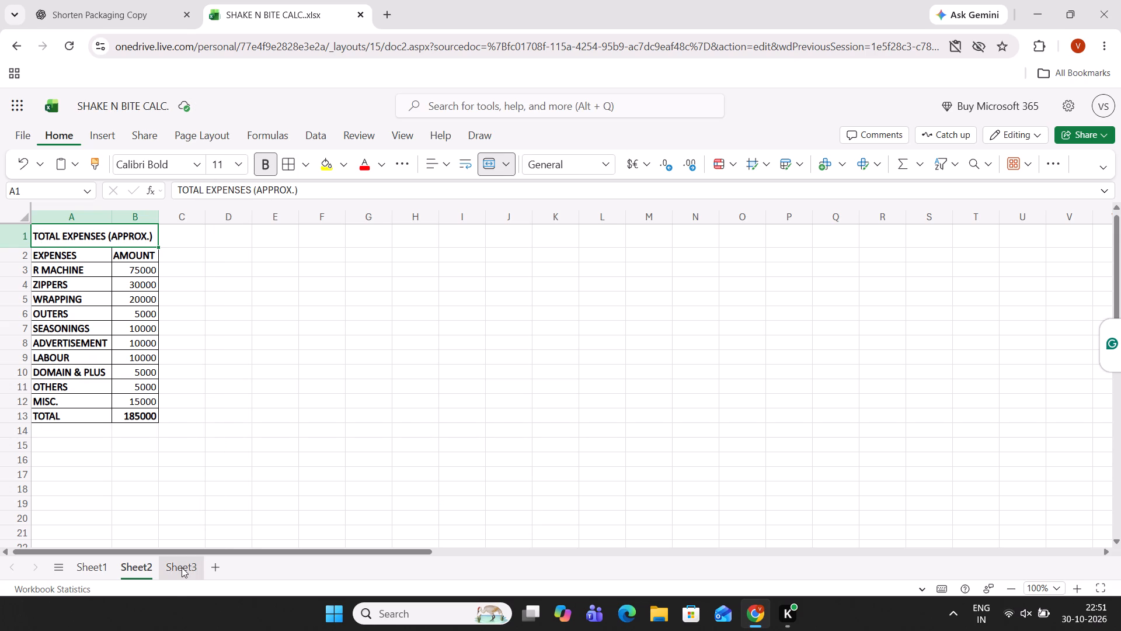
On Sheet3, insert a row above the table header and merge A1:G1 for a title.
left_click(180, 567)
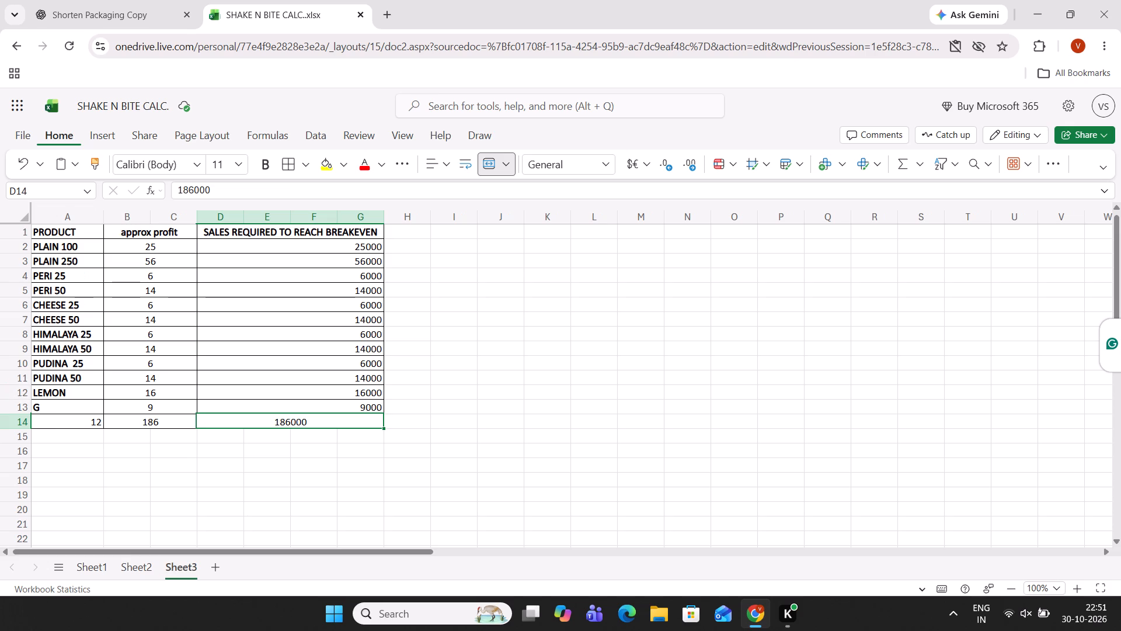
left_click(16, 234)
right_click(16, 234)
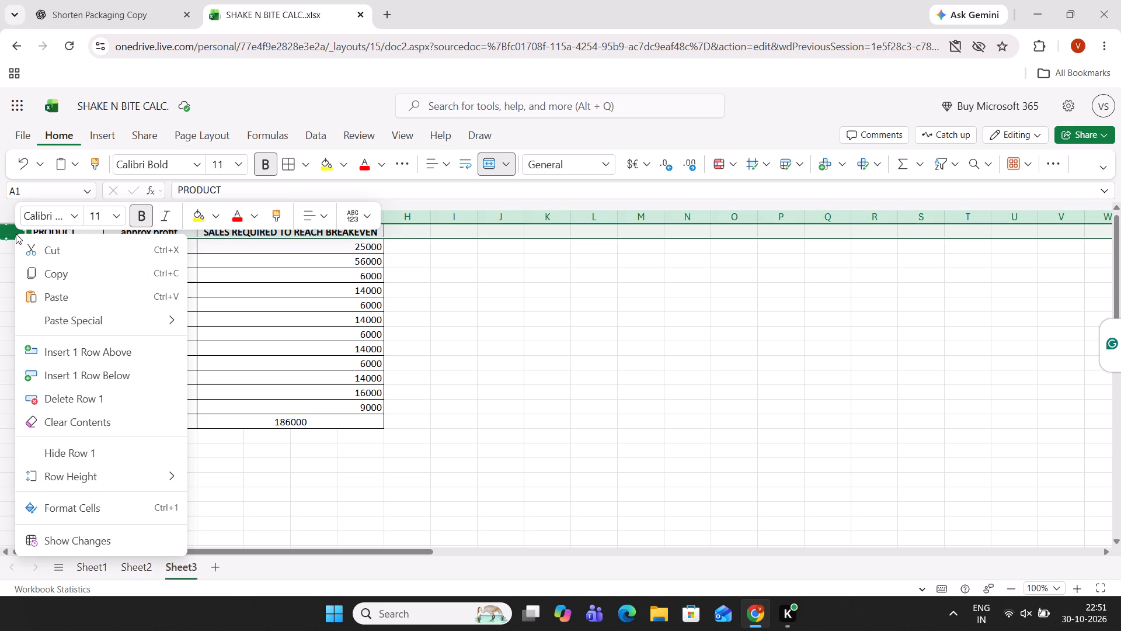
left_click(82, 349)
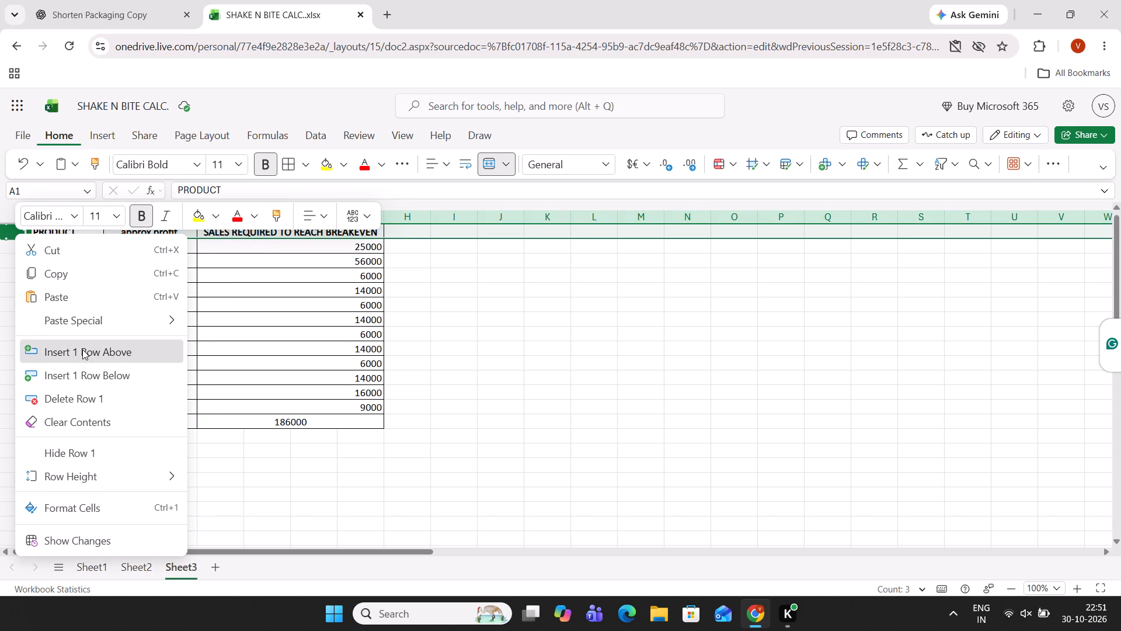
left_click_drag(89, 233, 334, 233)
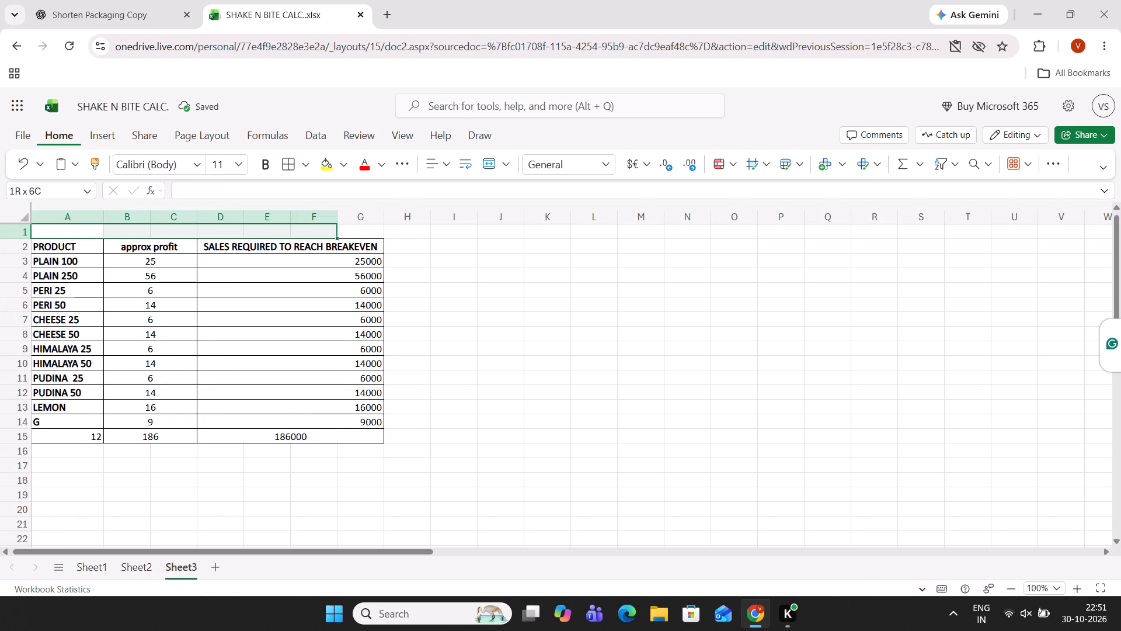
left_click_drag(334, 233, 349, 233)
left_click(489, 155)
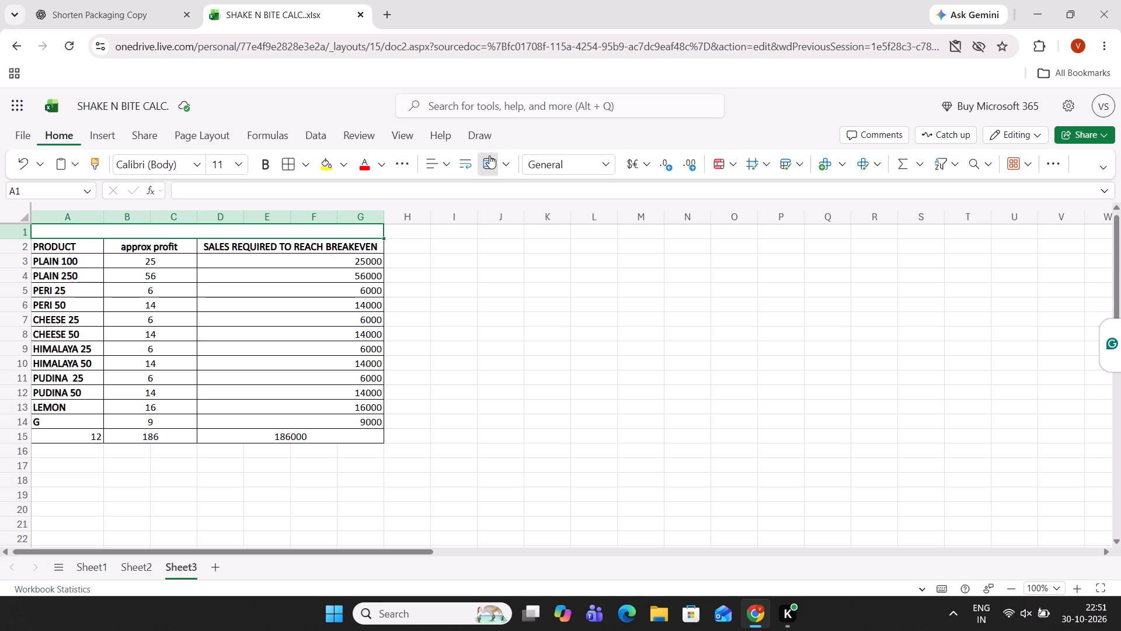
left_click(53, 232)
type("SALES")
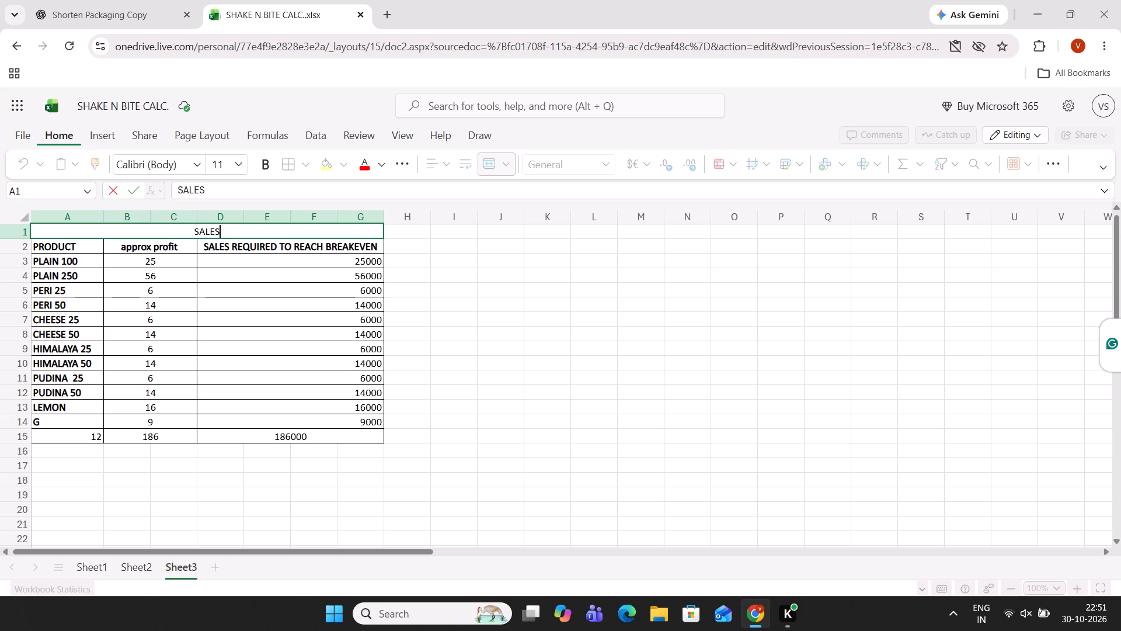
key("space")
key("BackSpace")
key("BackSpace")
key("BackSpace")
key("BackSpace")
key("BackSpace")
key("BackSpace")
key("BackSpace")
Enter the title "MINIMUM SALES TO REACH BREAKEVEN" in the merged cell A1 and go back to Sheet2.
key("m")
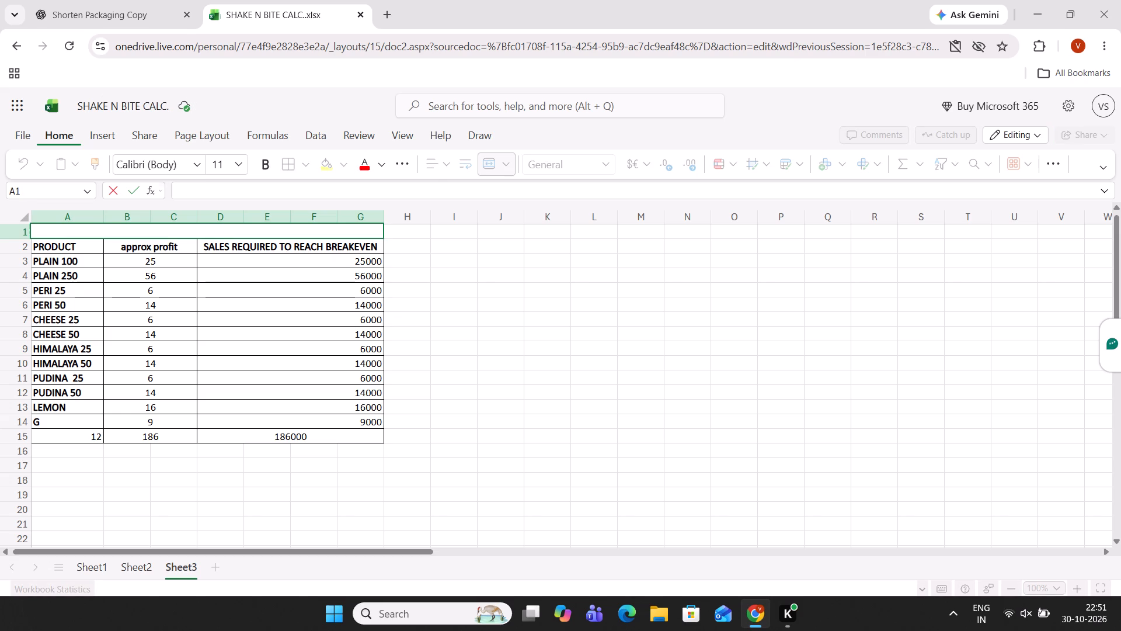
type("INIMUM SALES")
key("space")
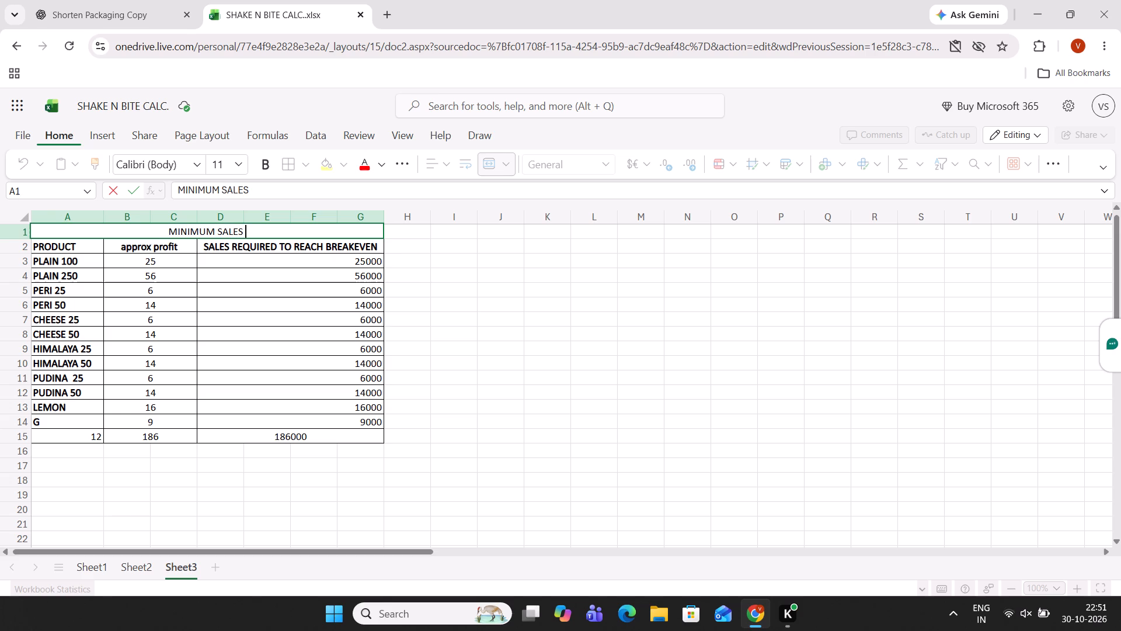
type("TO REACH BREAKEVEN")
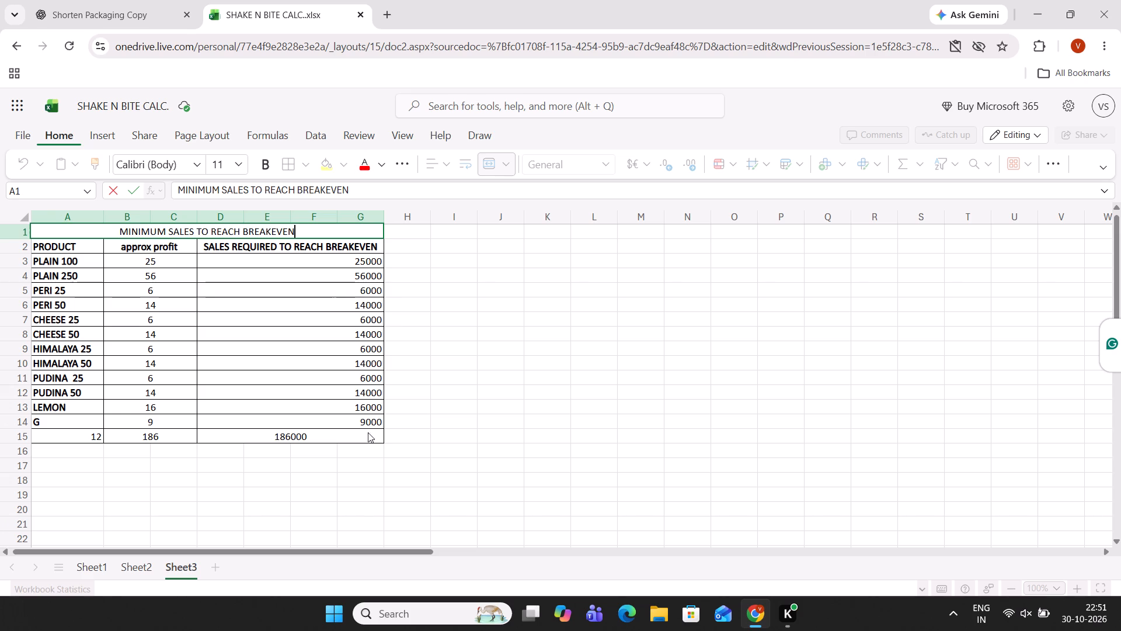
left_click(141, 568)
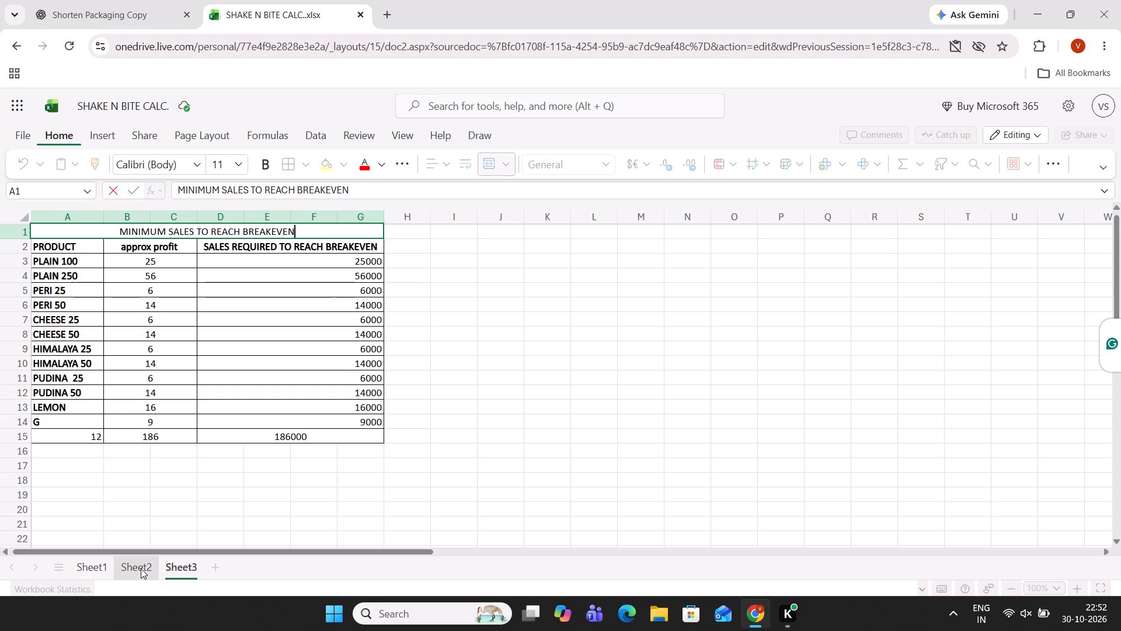
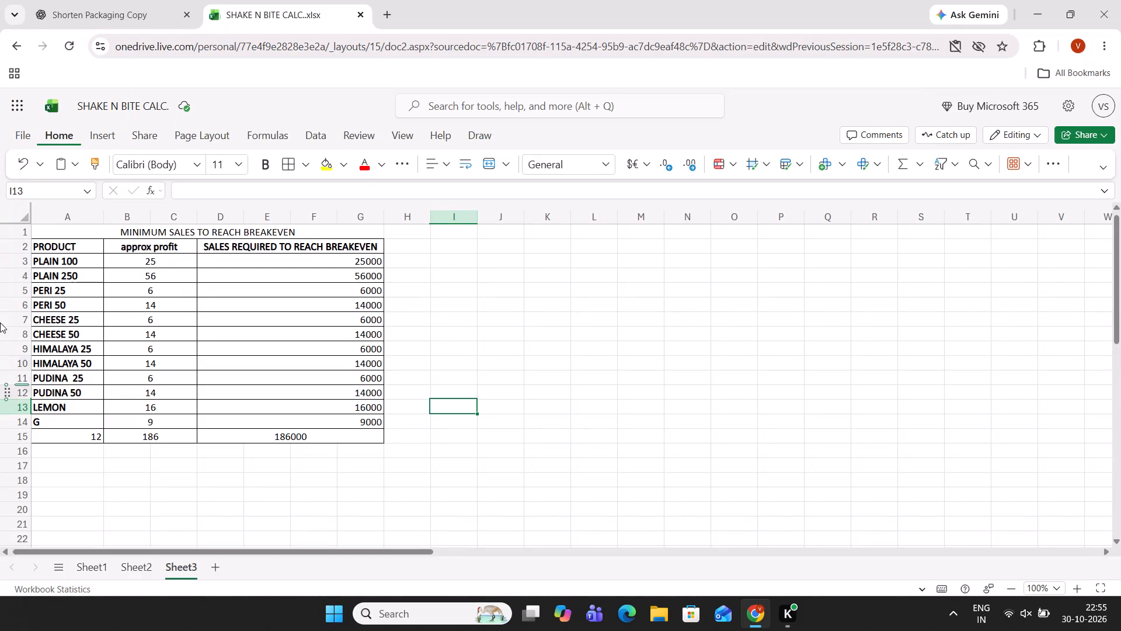
Add a new blank sheet directly after Sheet2.
left_click(135, 566)
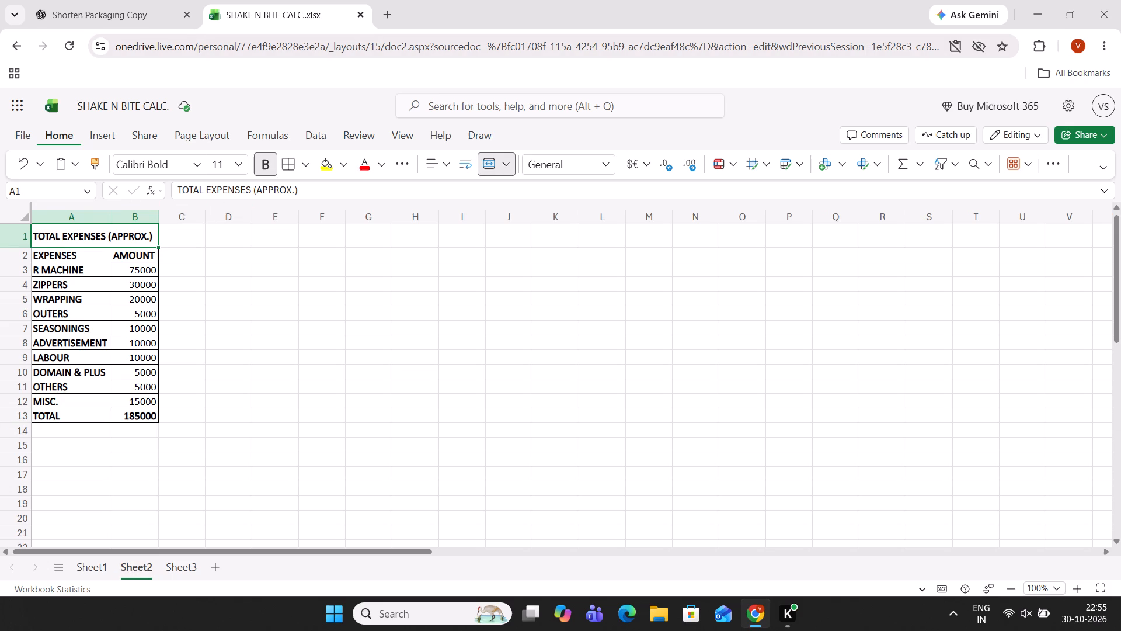
left_click(79, 430)
left_click(219, 566)
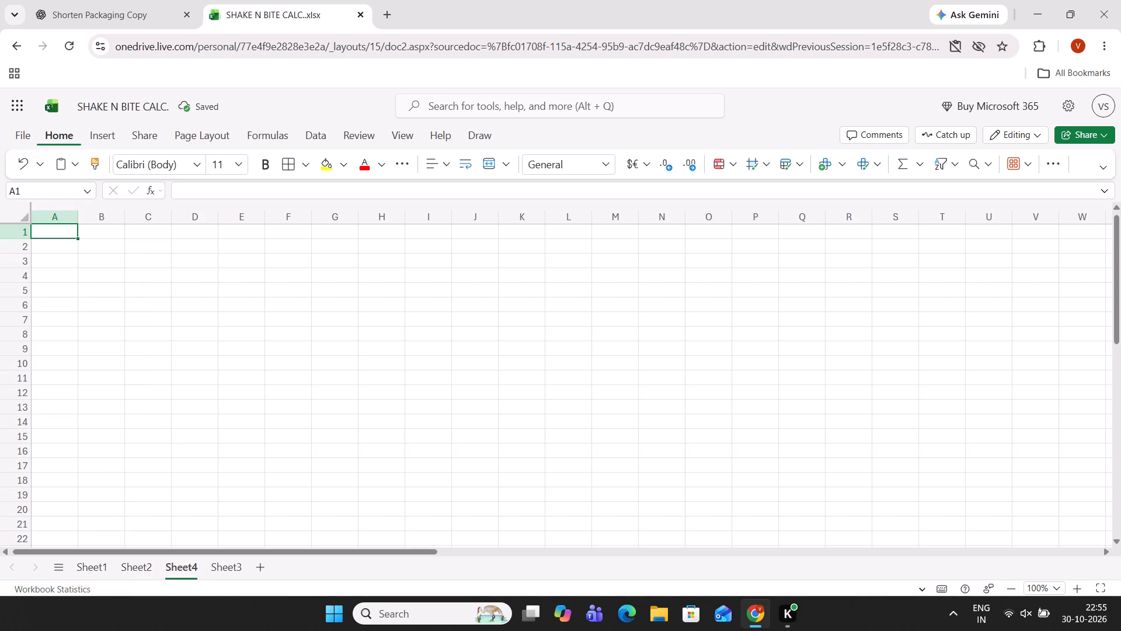
Merge A1:C1 on the new sheet and enter the title "TOTAL PRODUCT INVESTMENT" in it.
left_click_drag(51, 232, 151, 235)
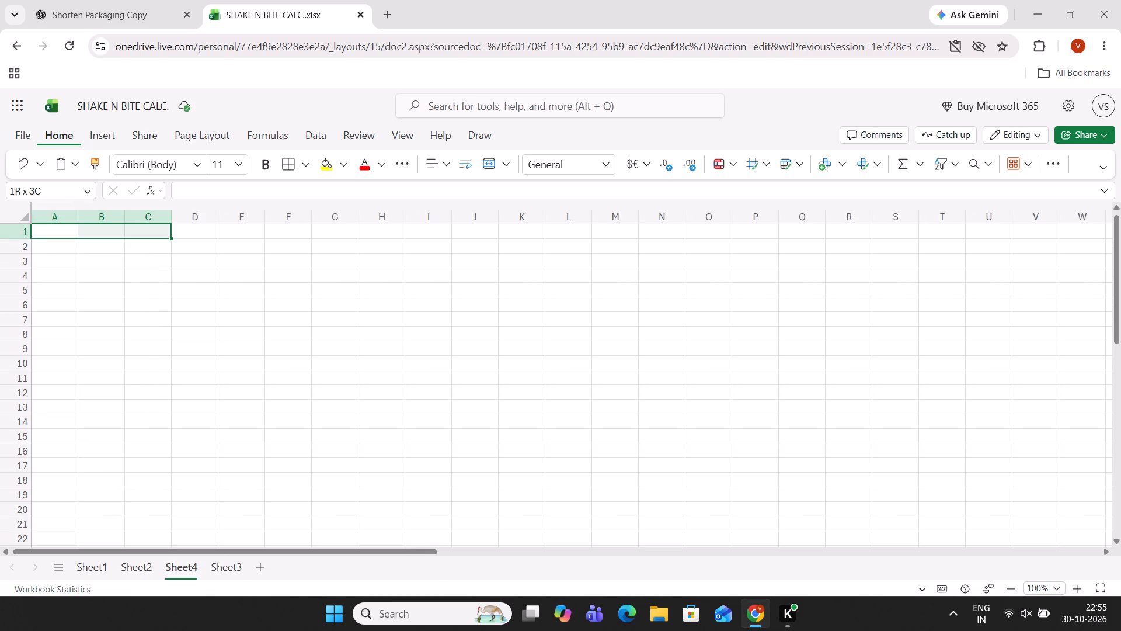
left_click_drag(151, 235, 151, 234)
left_click(483, 161)
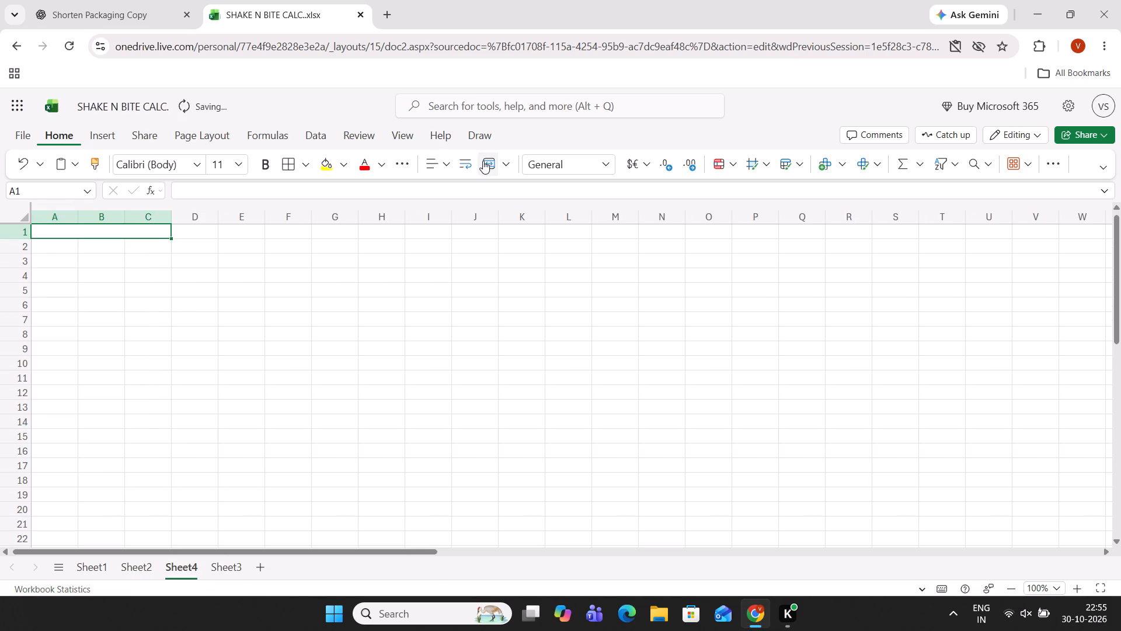
left_click(60, 234)
type("TOTAL PRODUCT INVESTMENT")
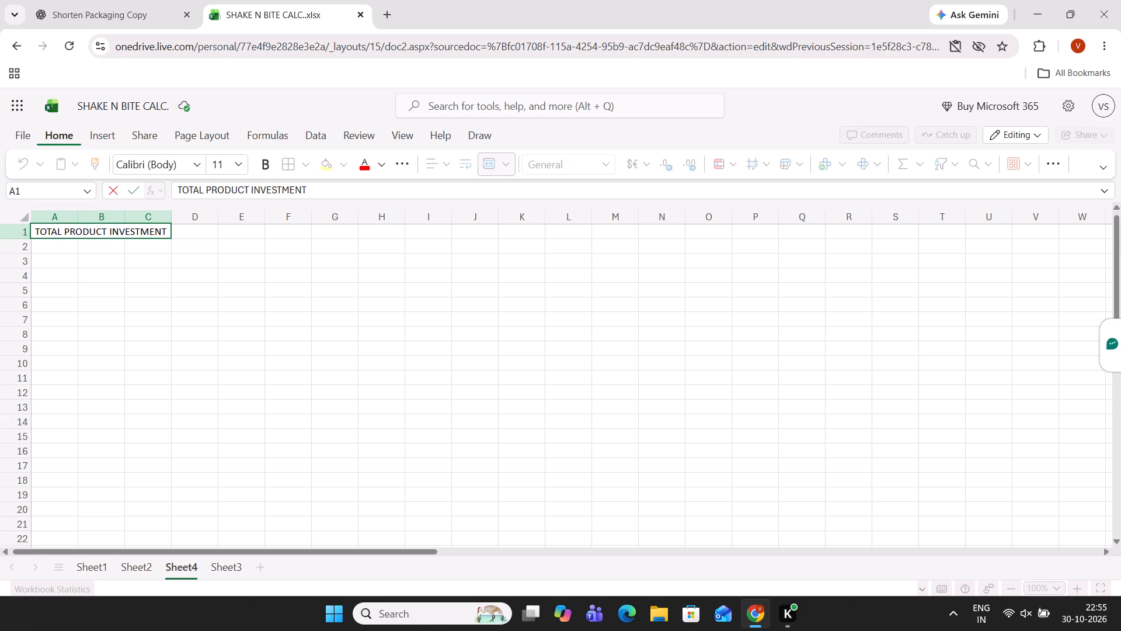
key("Return")
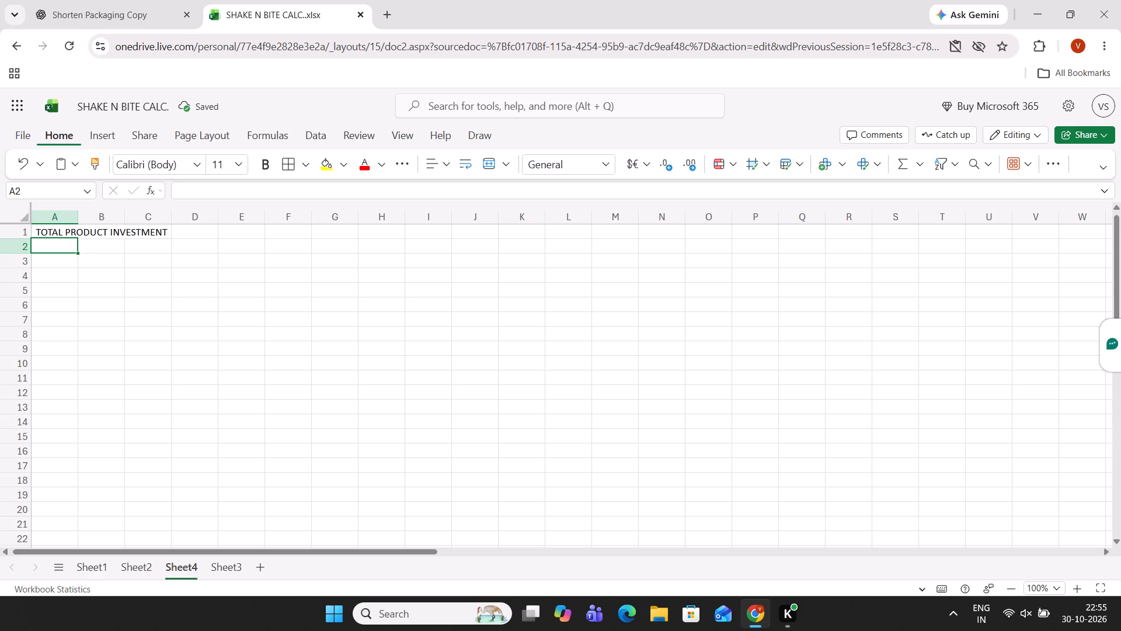
Enter the column headers "PRODUCT" in A2 and "AMOUNT" in B2.
type("PRODUCT")
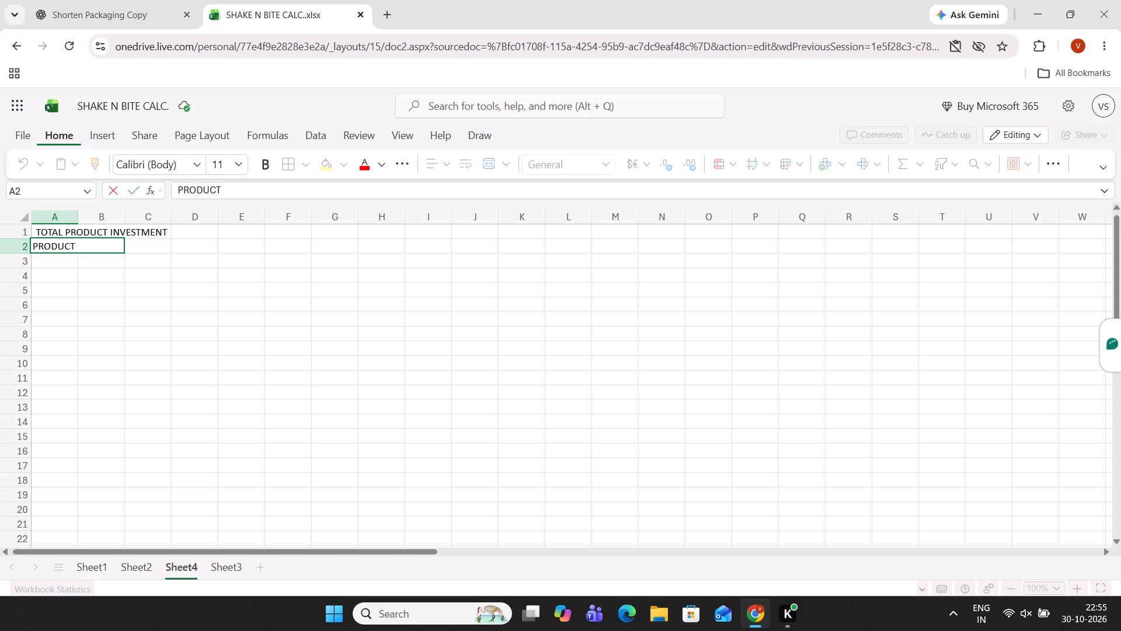
key("Return")
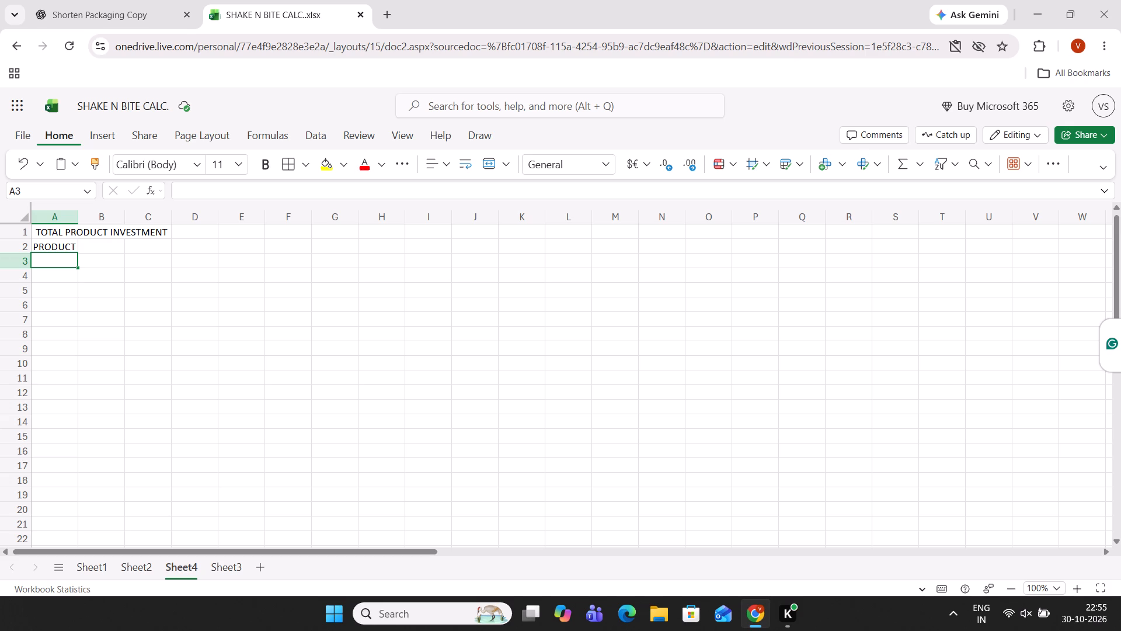
left_click(88, 248)
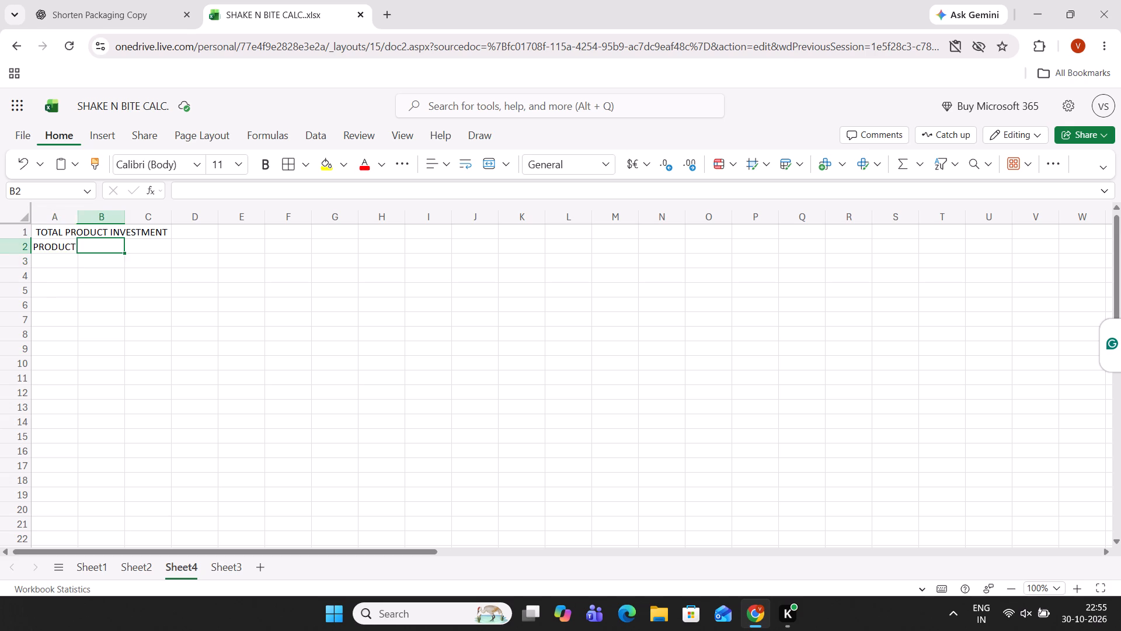
key("Return")
key("Return")
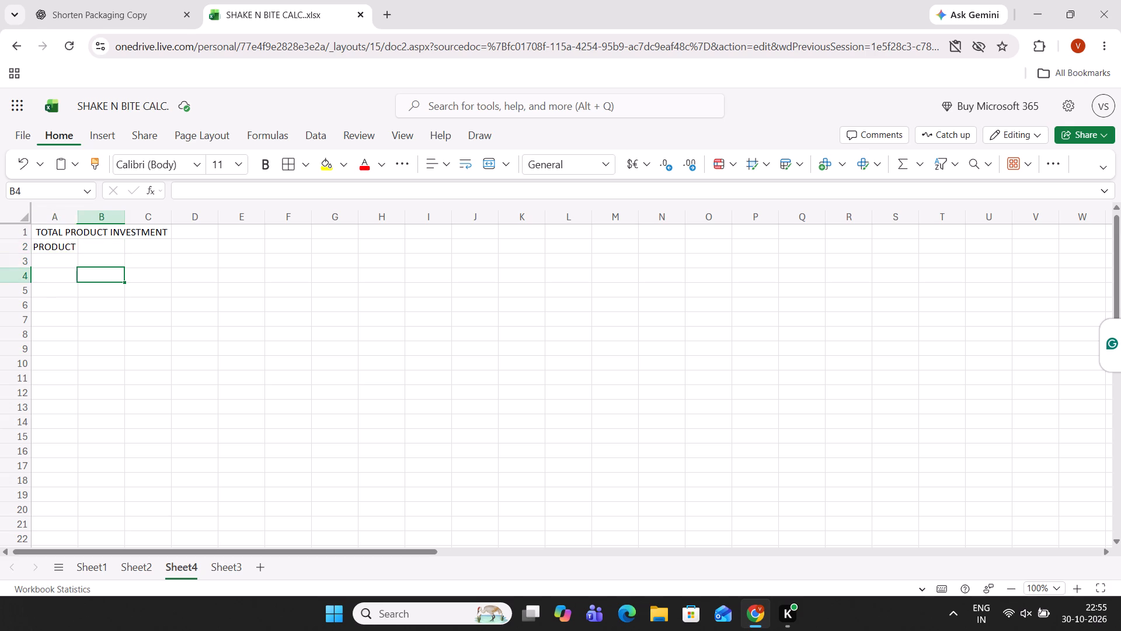
left_click(107, 249)
type("AMOUNT")
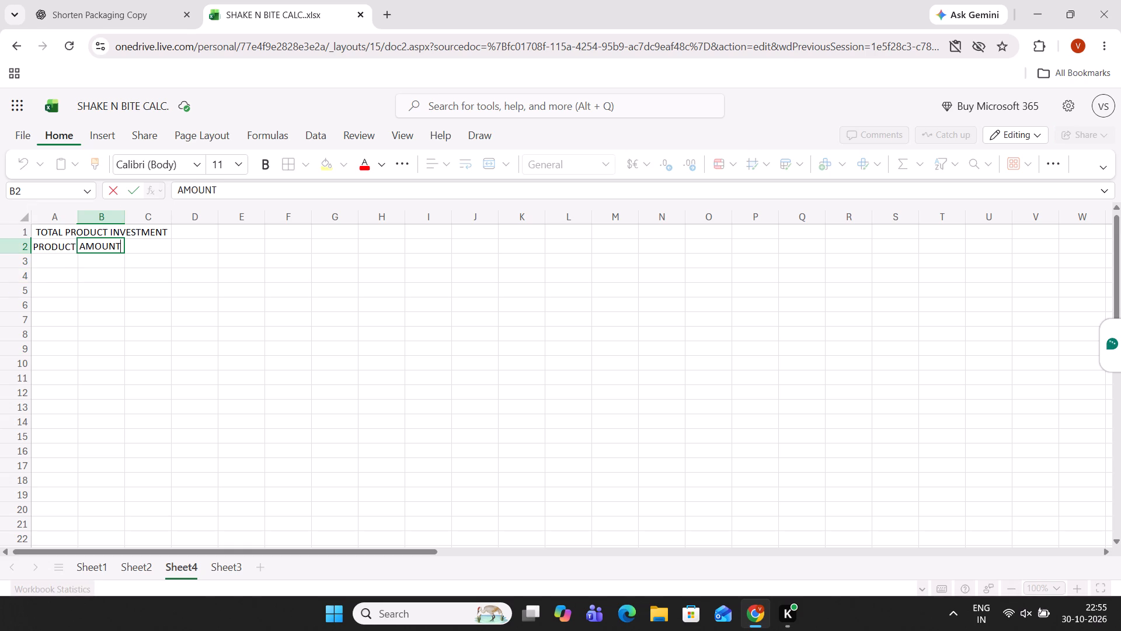
double_click(145, 287)
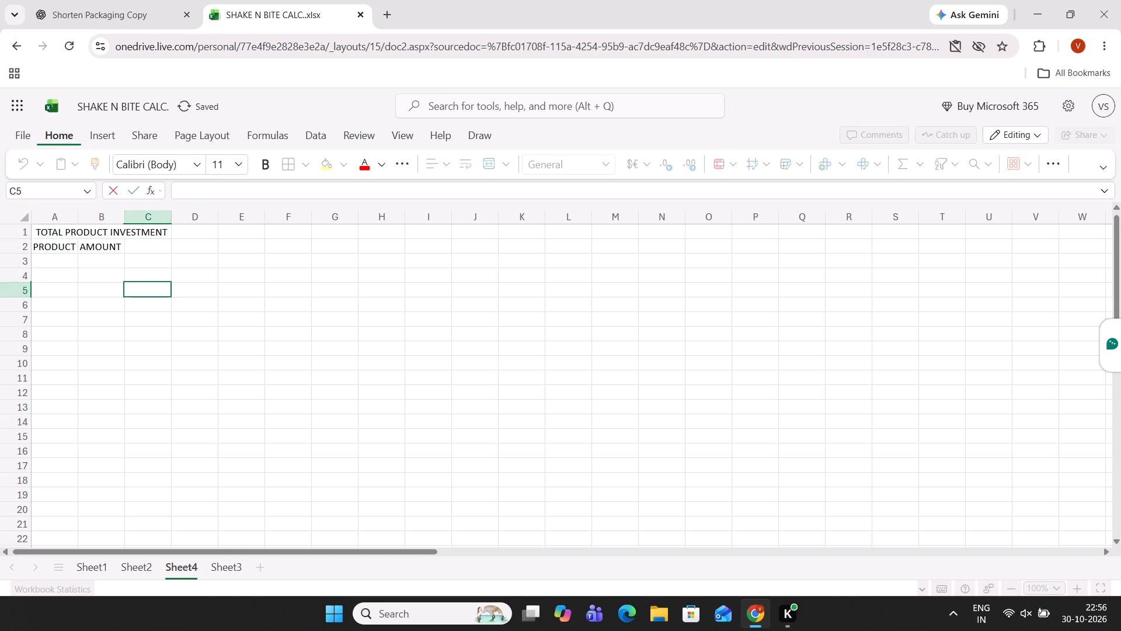
left_click(126, 307)
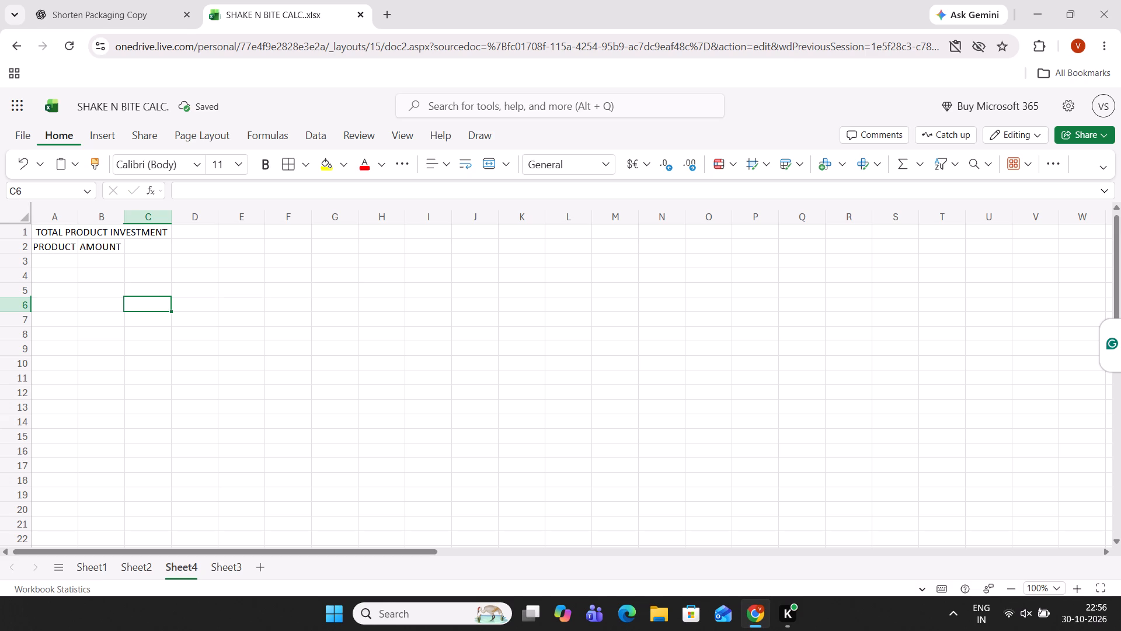
Make the title "TOTAL PRODUCT INVESTMENT" in A1 bold.
left_click(65, 233)
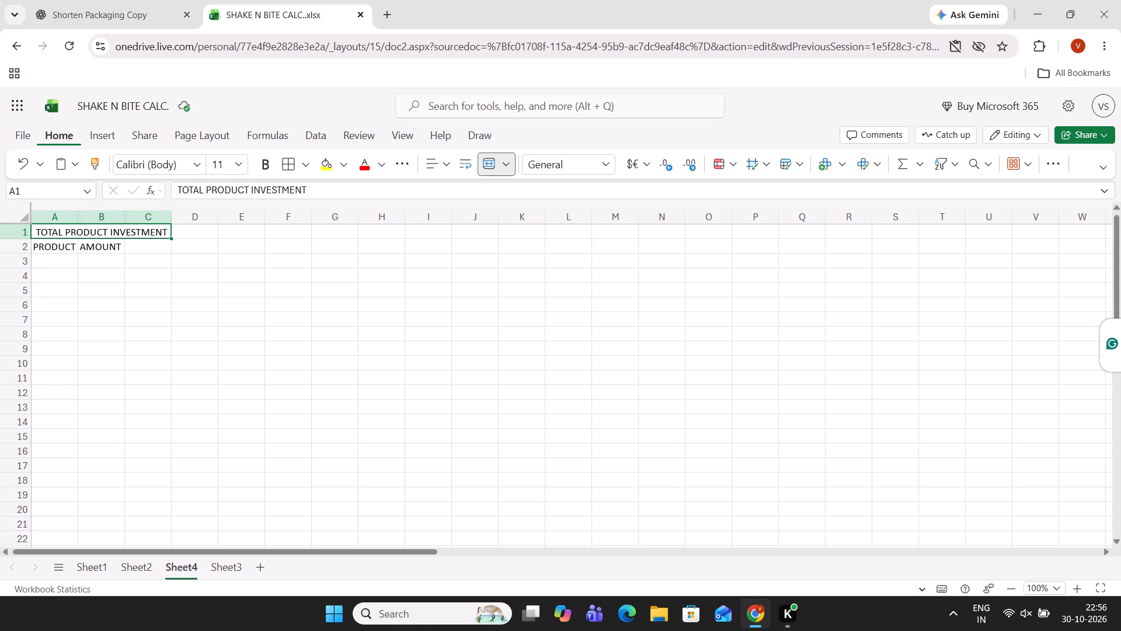
left_click(267, 165)
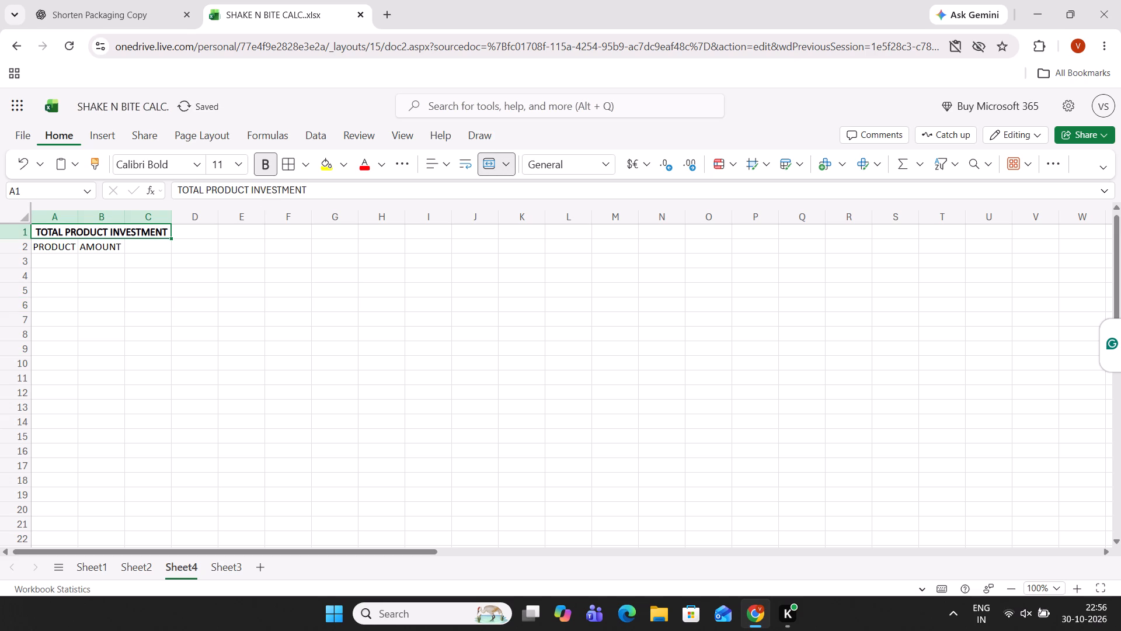
List the products PLAIN, LEMON and G under the PRODUCT header in A3:A5.
left_click(58, 258)
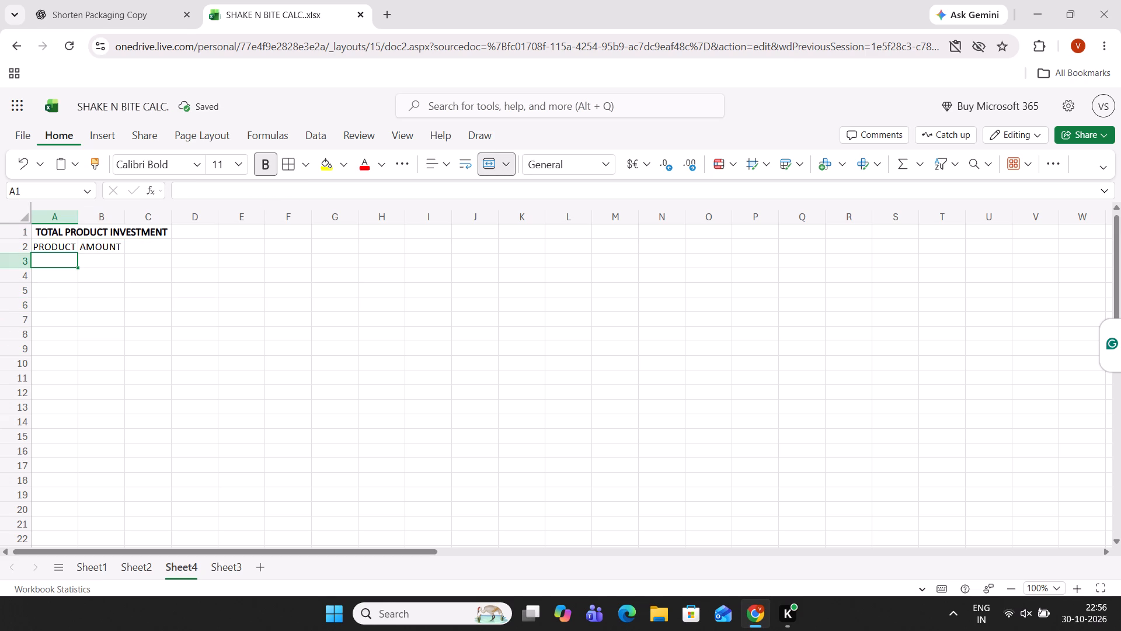
type("PLAIN")
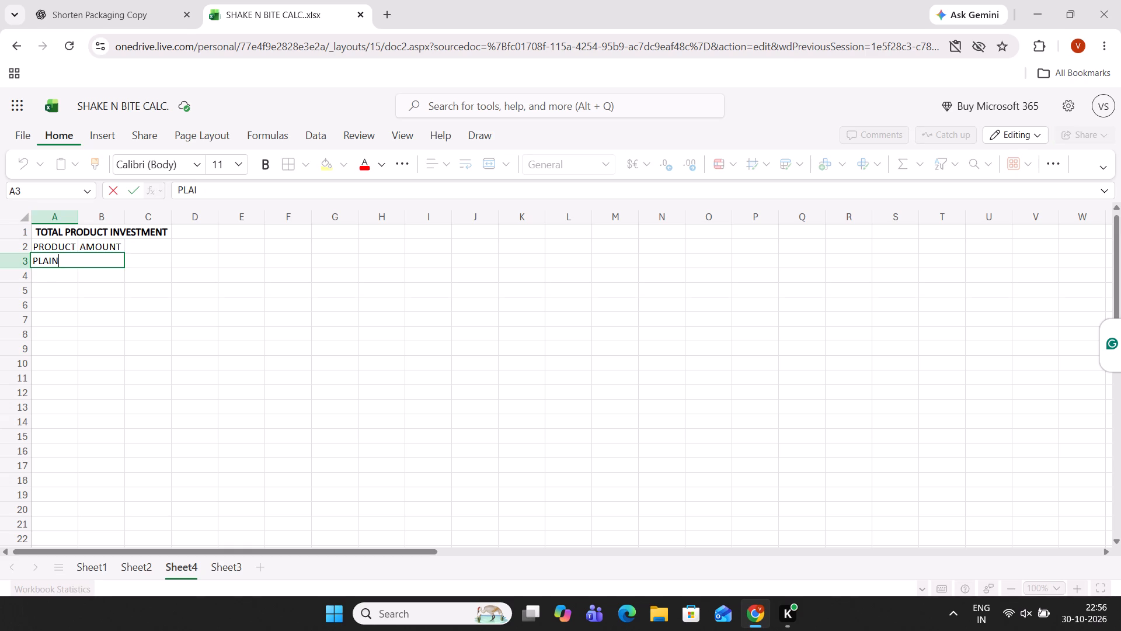
key("Return")
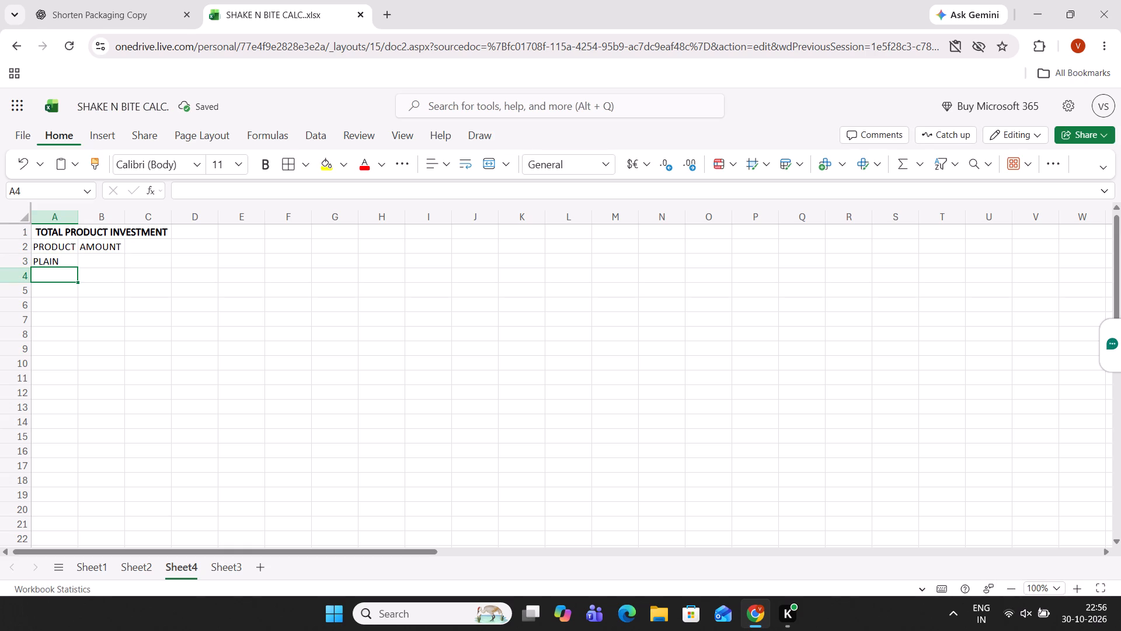
type("LEMON")
key("Return")
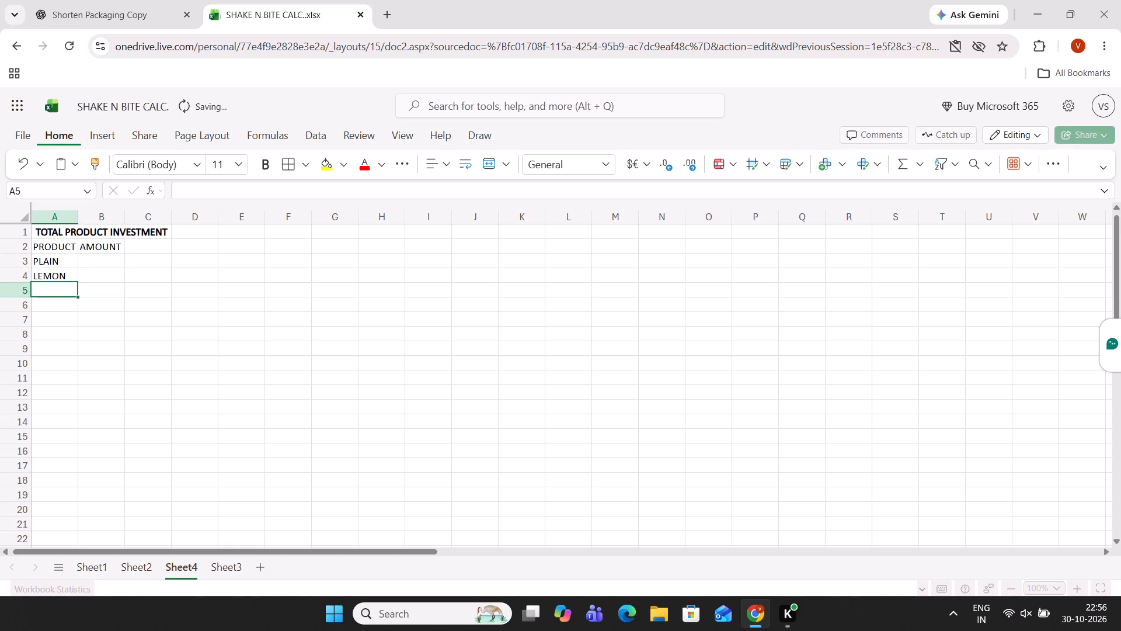
key("g")
key("Return")
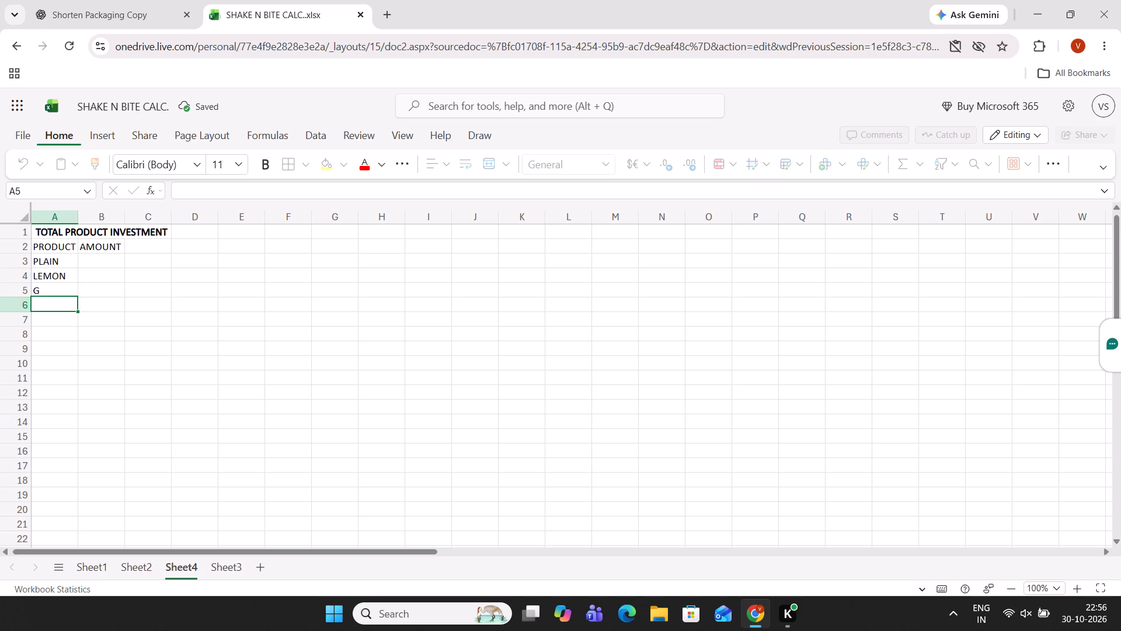
Enter 400000 as the amount for PLAIN in B3.
left_click(99, 256)
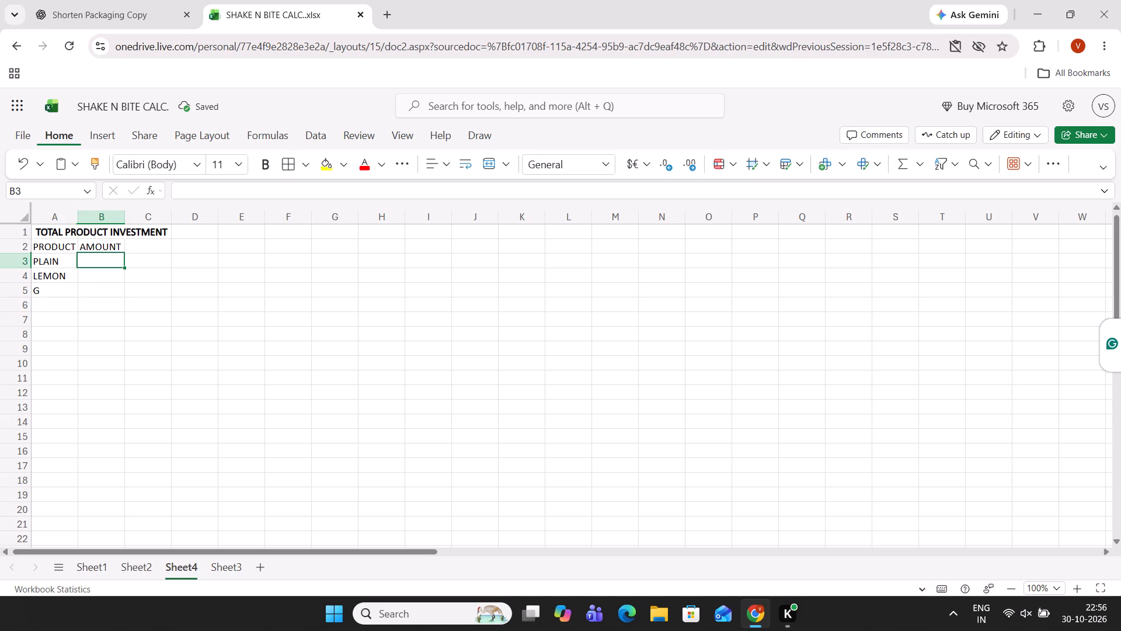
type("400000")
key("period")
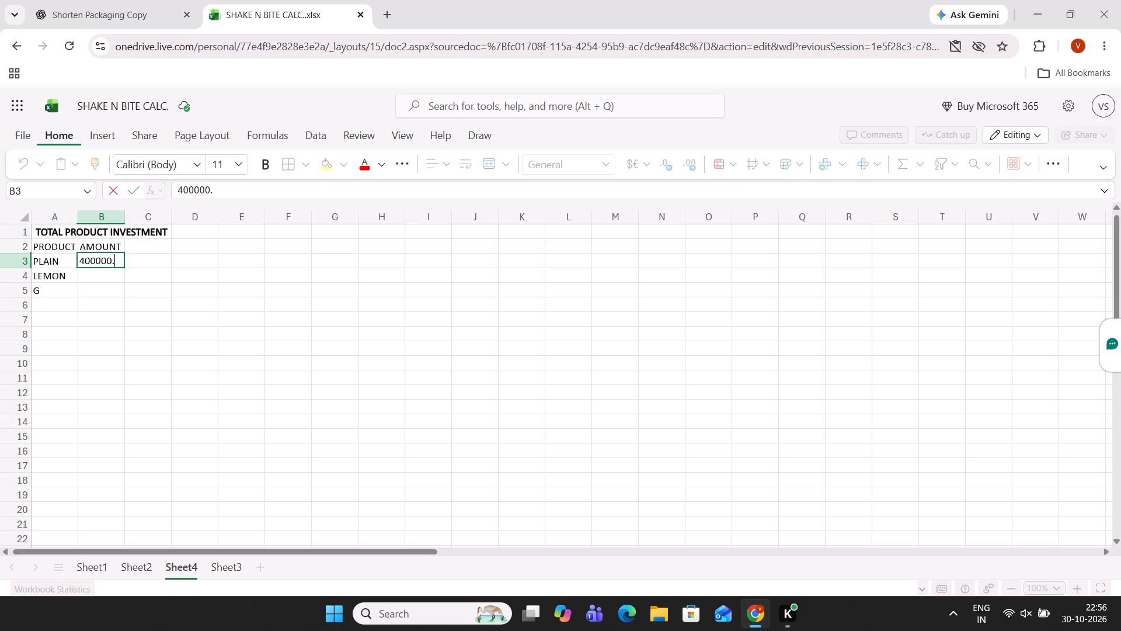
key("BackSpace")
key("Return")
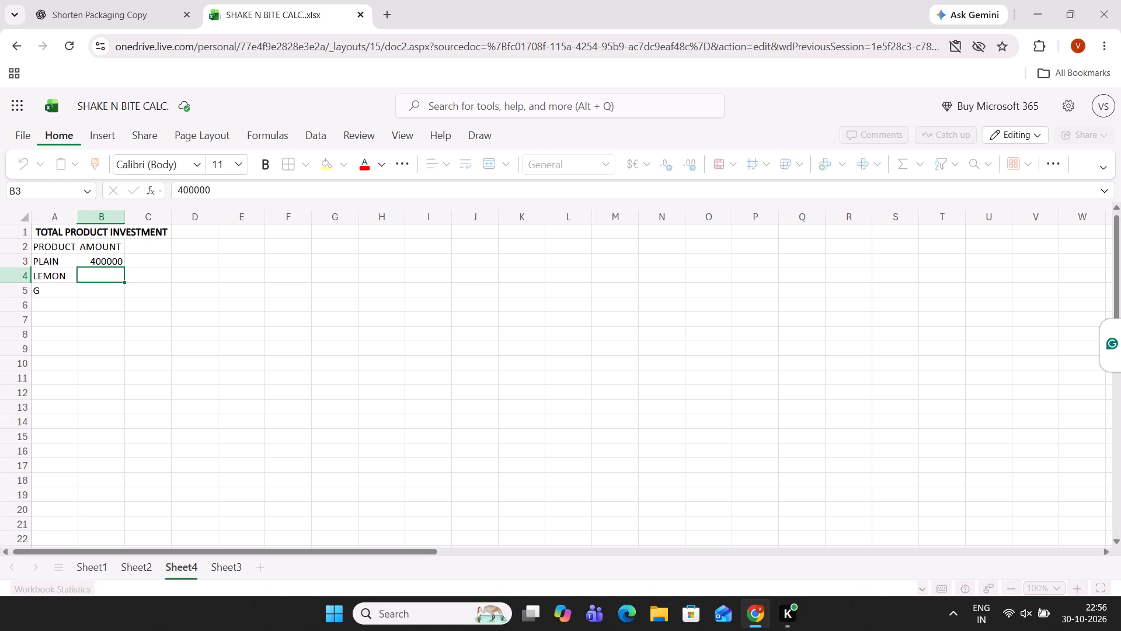
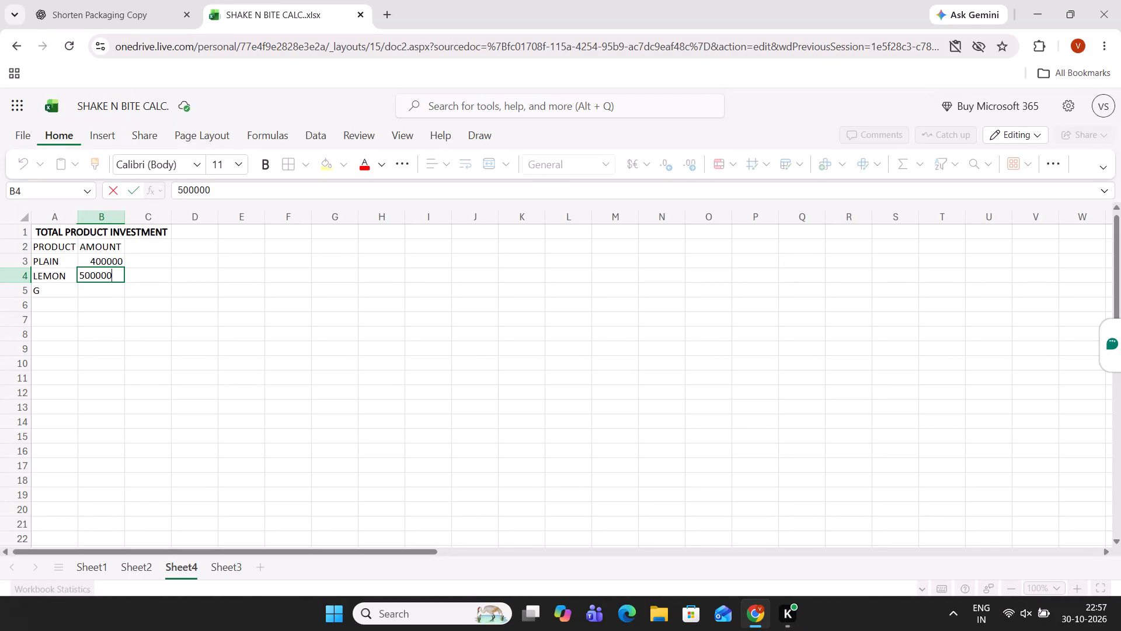
Enter 500000 as the amount for LEMON in B4.
key("Return")
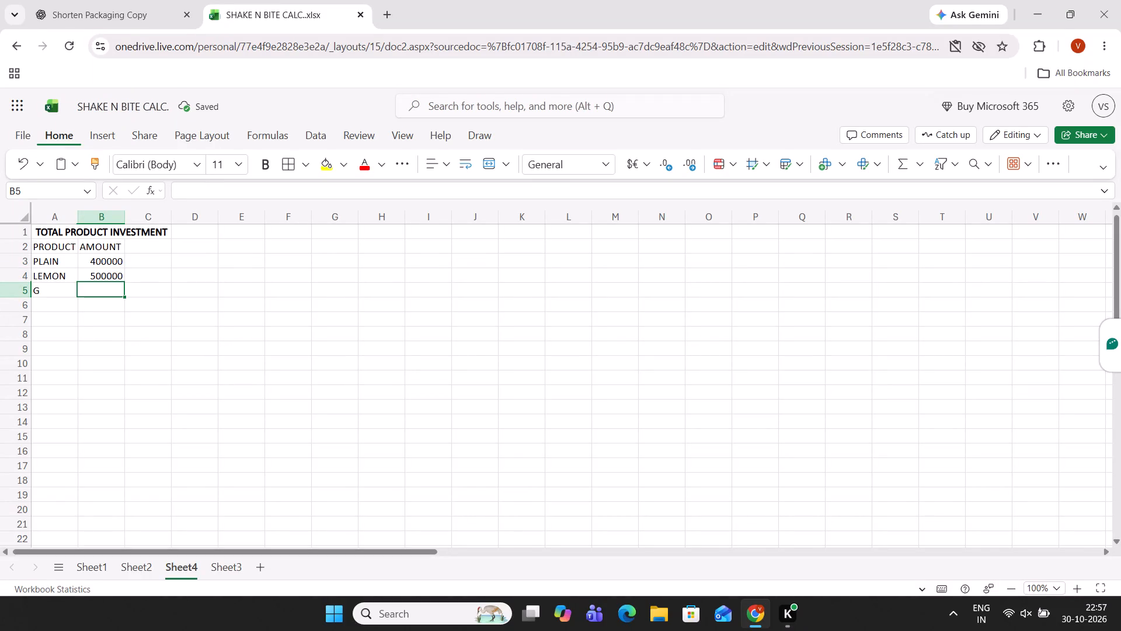
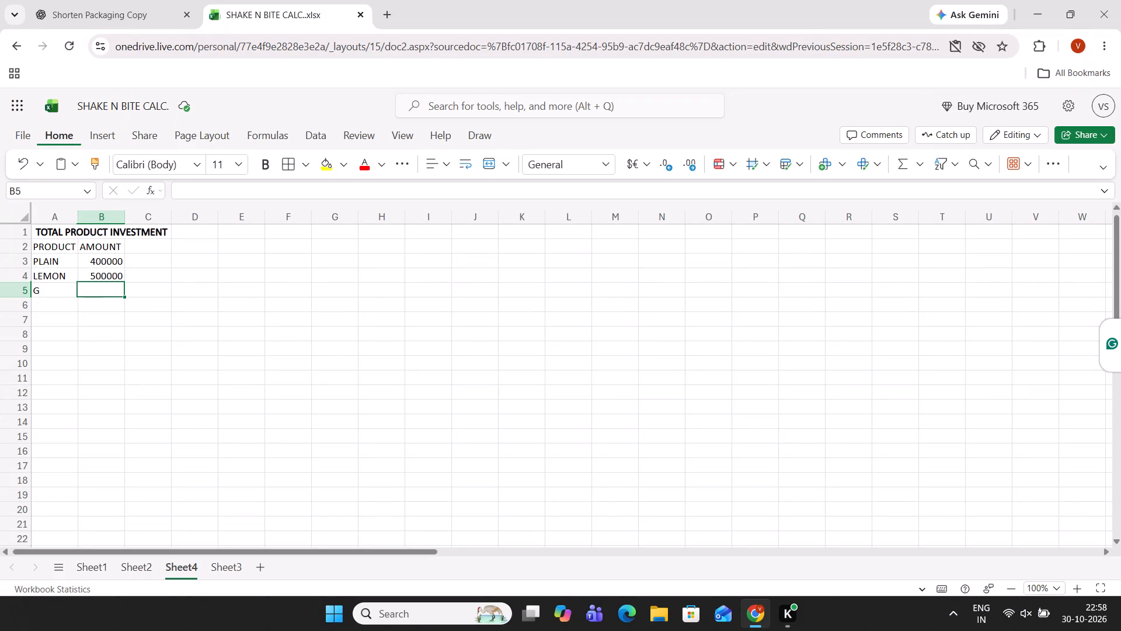
Reorder the worksheets so that Sheet3 sits between Sheet2 and Sheet4.
left_click(147, 566)
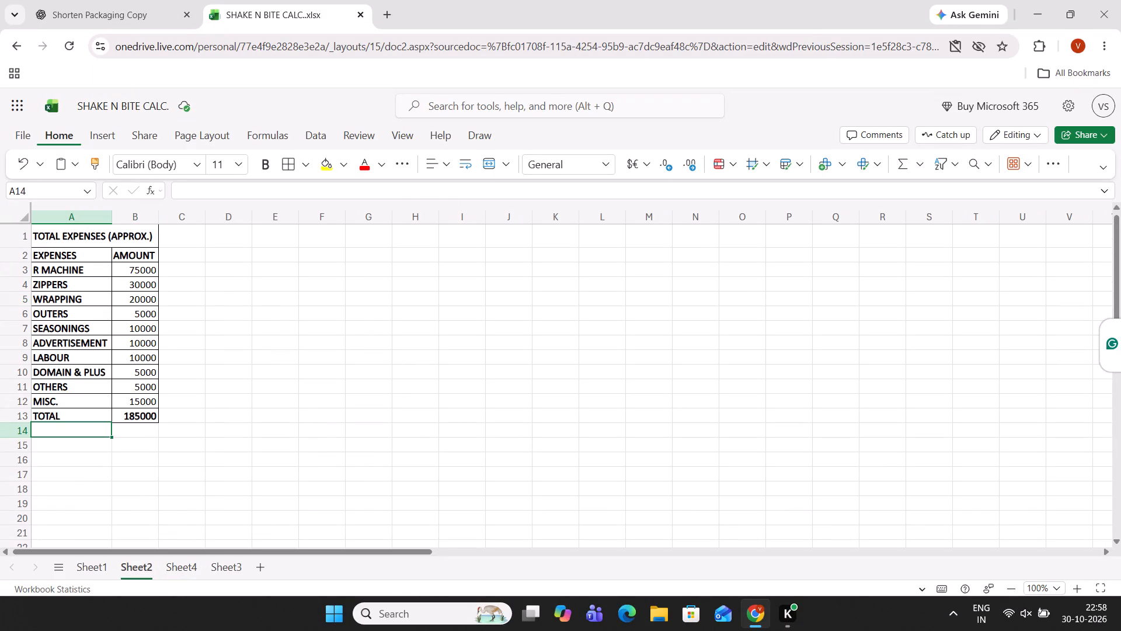
left_click(193, 567)
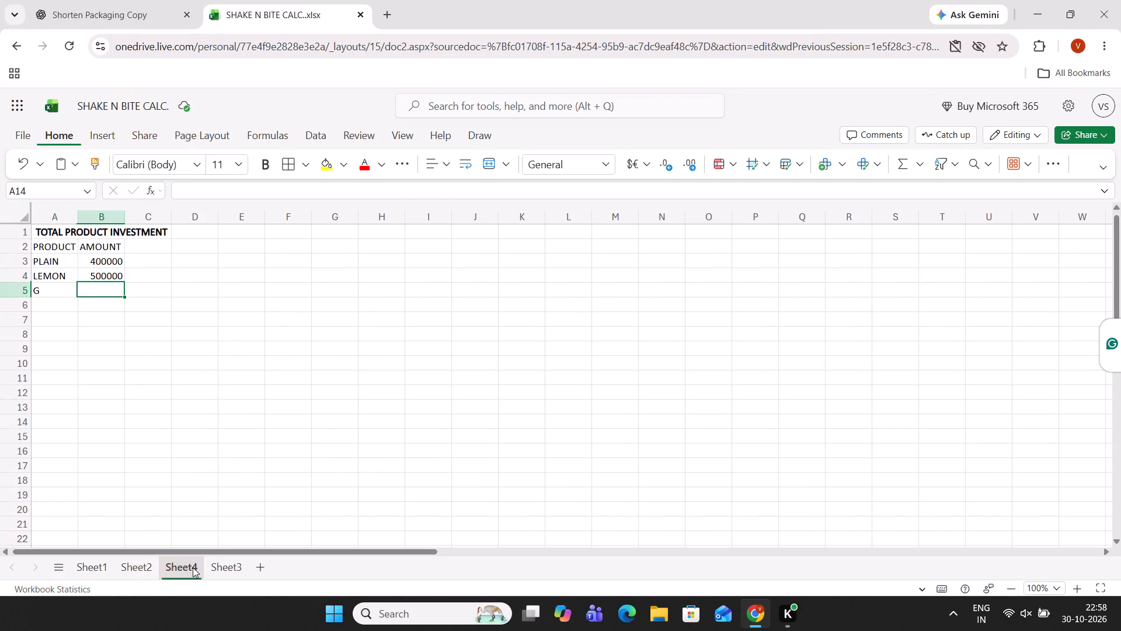
left_click(231, 570)
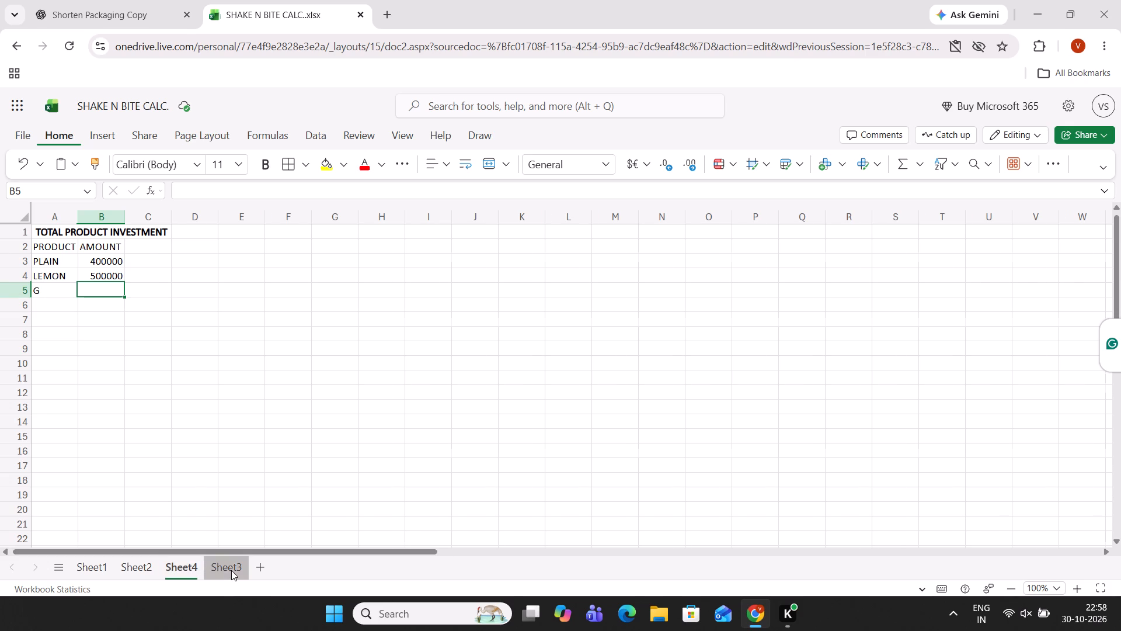
left_click_drag(231, 570, 176, 568)
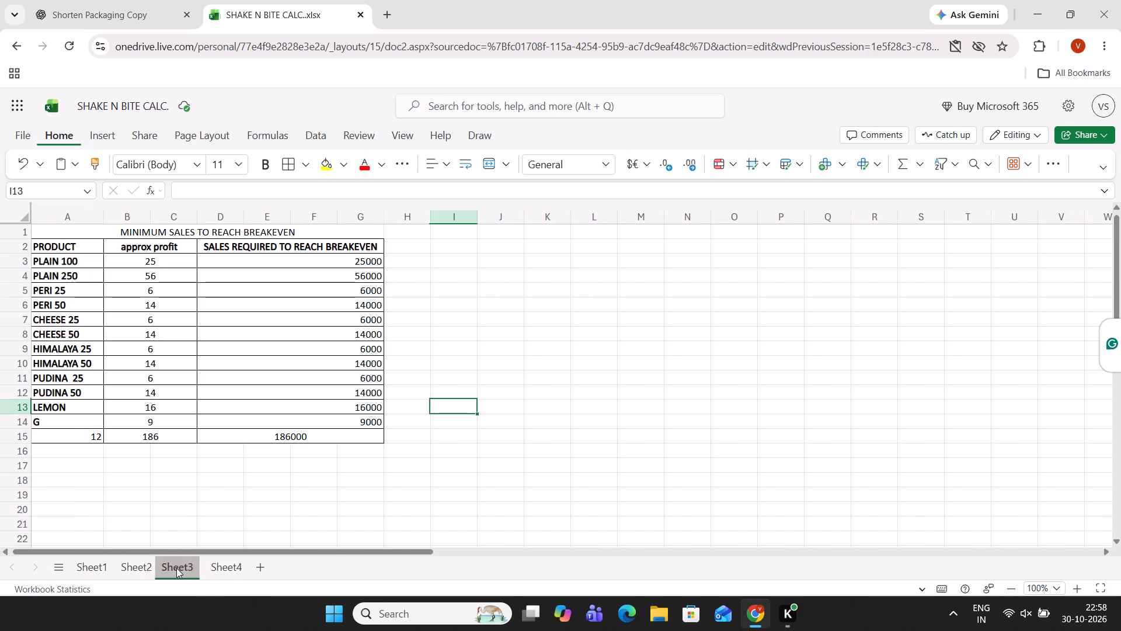
left_click_drag(176, 568, 176, 568)
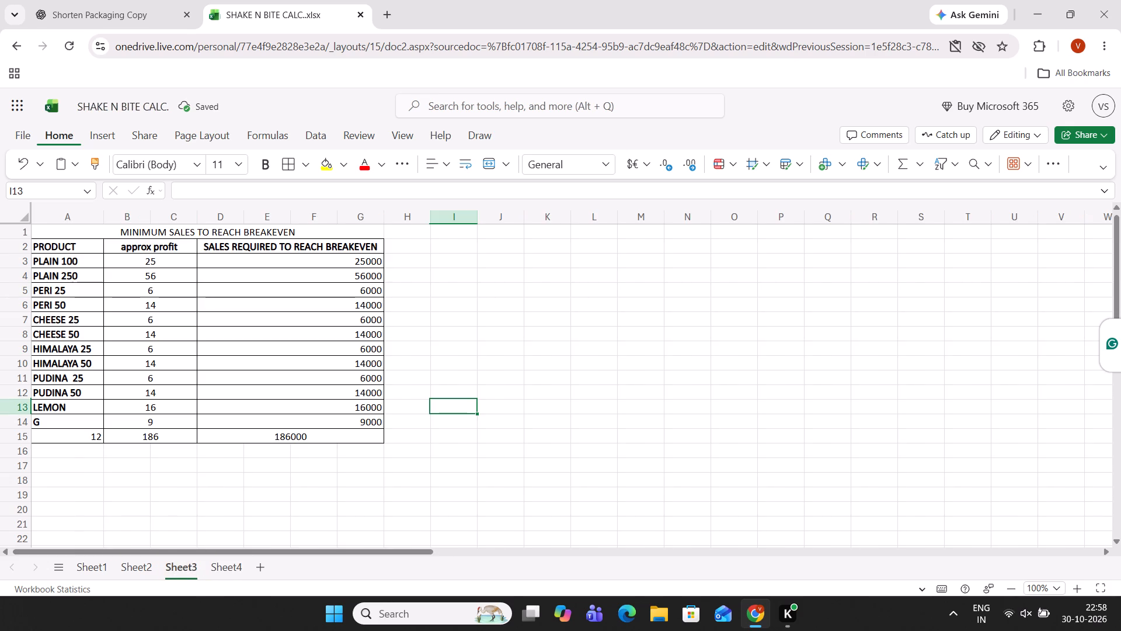
Inspect the breakeven sales formulas for PLAIN 100 and LEMON on Sheet3.
left_click(308, 263)
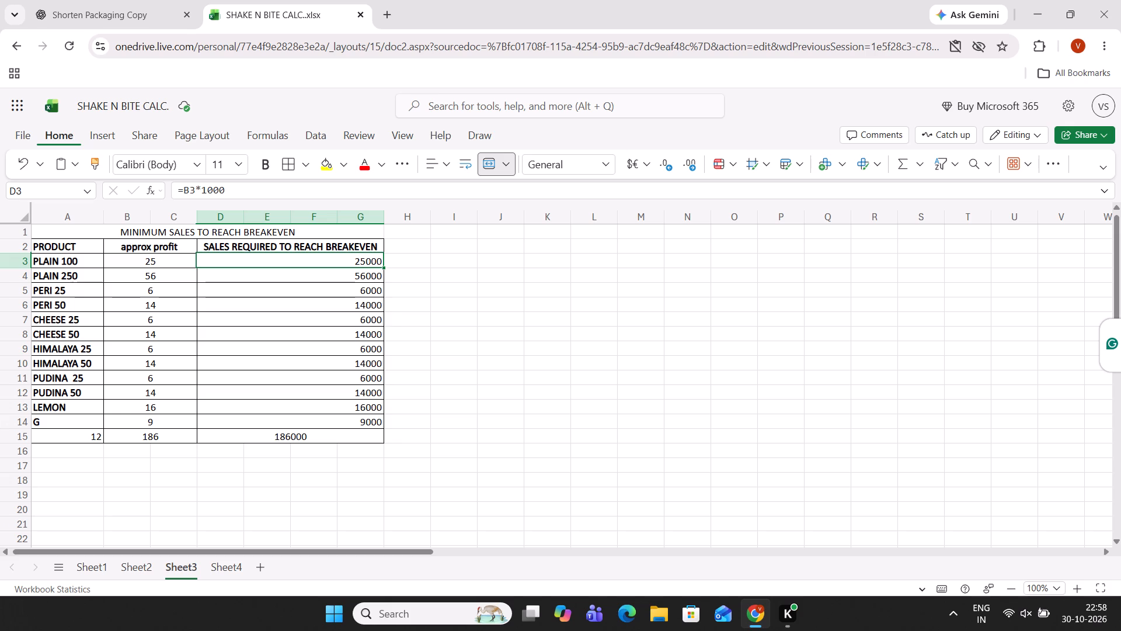
left_click(357, 405)
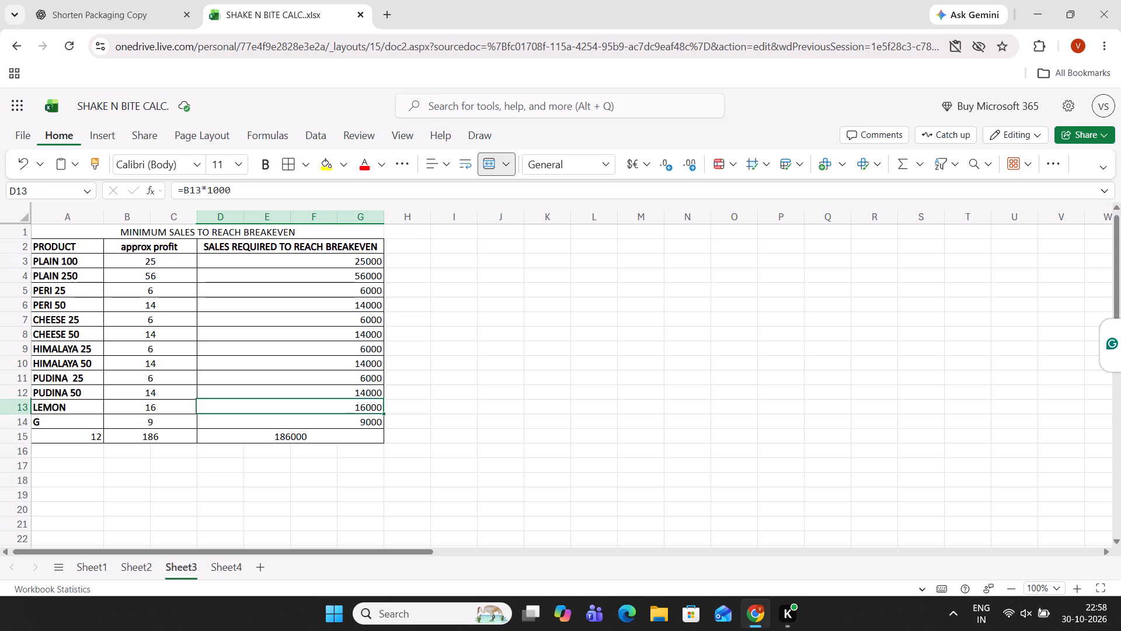
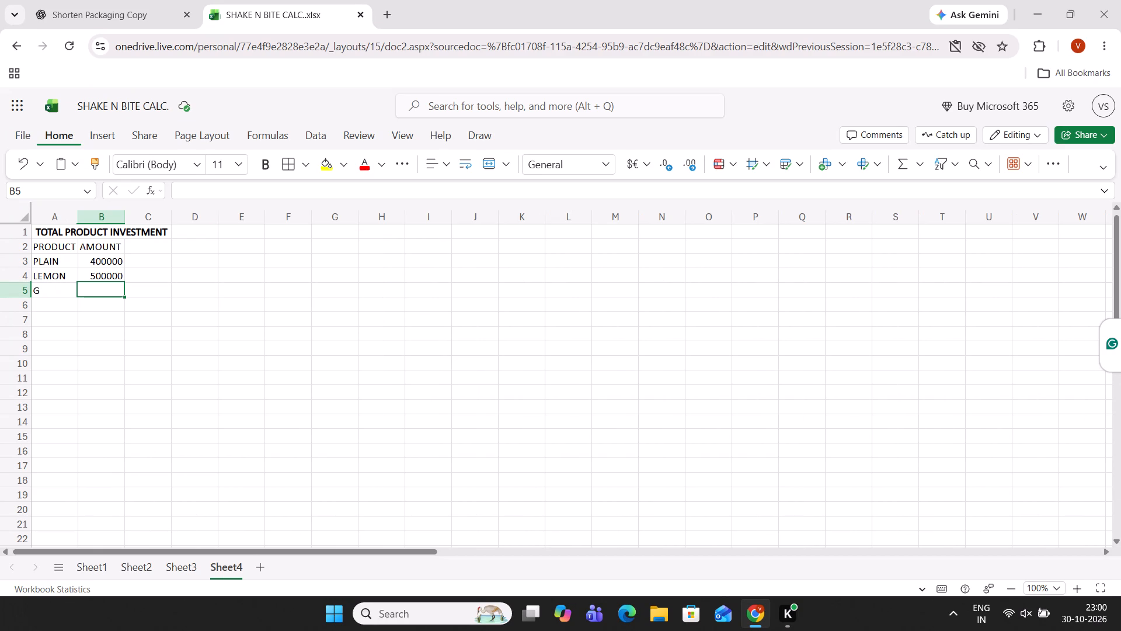
Set the investment amounts on Sheet4 to 55000 for LEMON and 45000 for G.
left_click(114, 275)
type("55000")
key("Return")
type("45000")
key("Return")
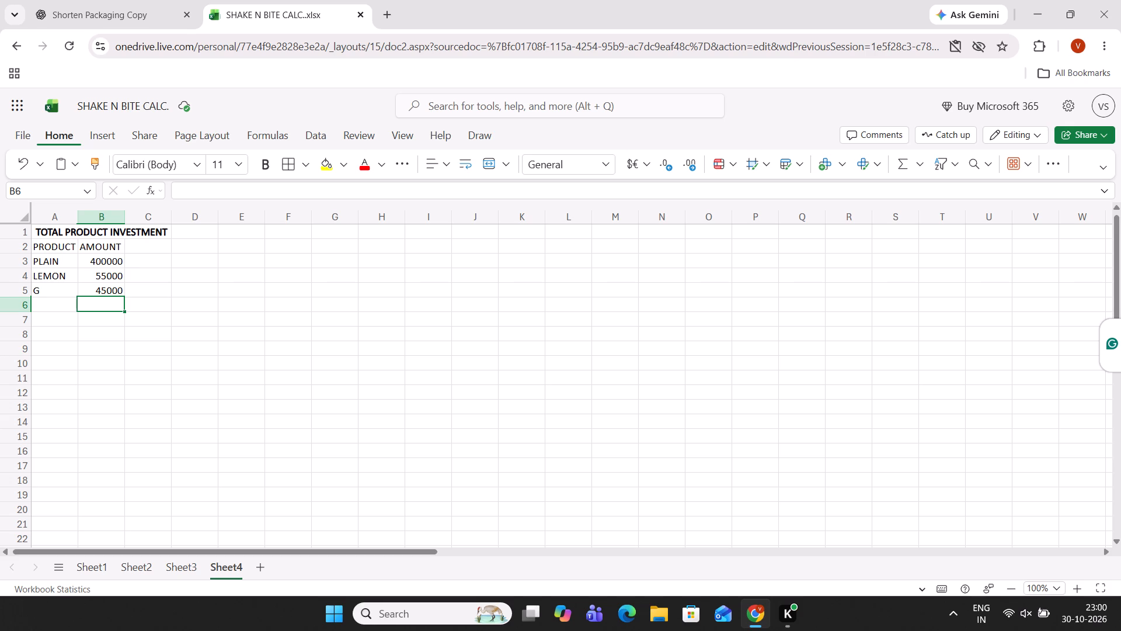
Add a new worksheet after Sheet4 and enter the title TOTAL COLLECTION AFTER 1000 PER SKU in A1.
left_click(263, 564)
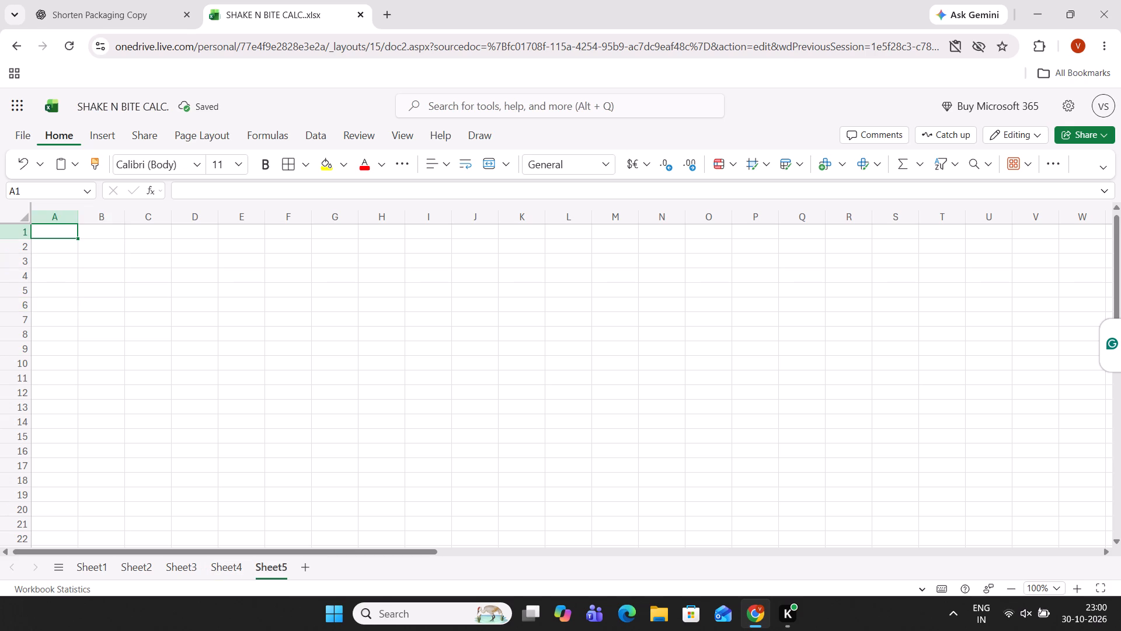
type("TOTAL COLECT")
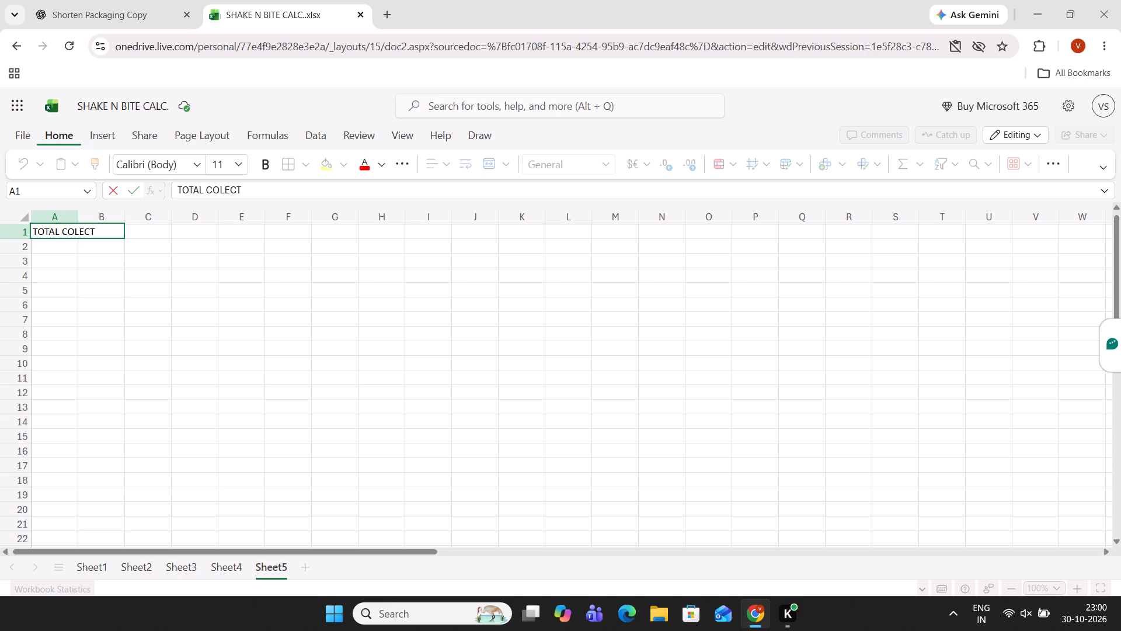
key("BackSpace")
key("BackSpace")
key("BackSpace")
type("LECTIONA")
key("BackSpace")
key("space")
type("AFTER 1000")
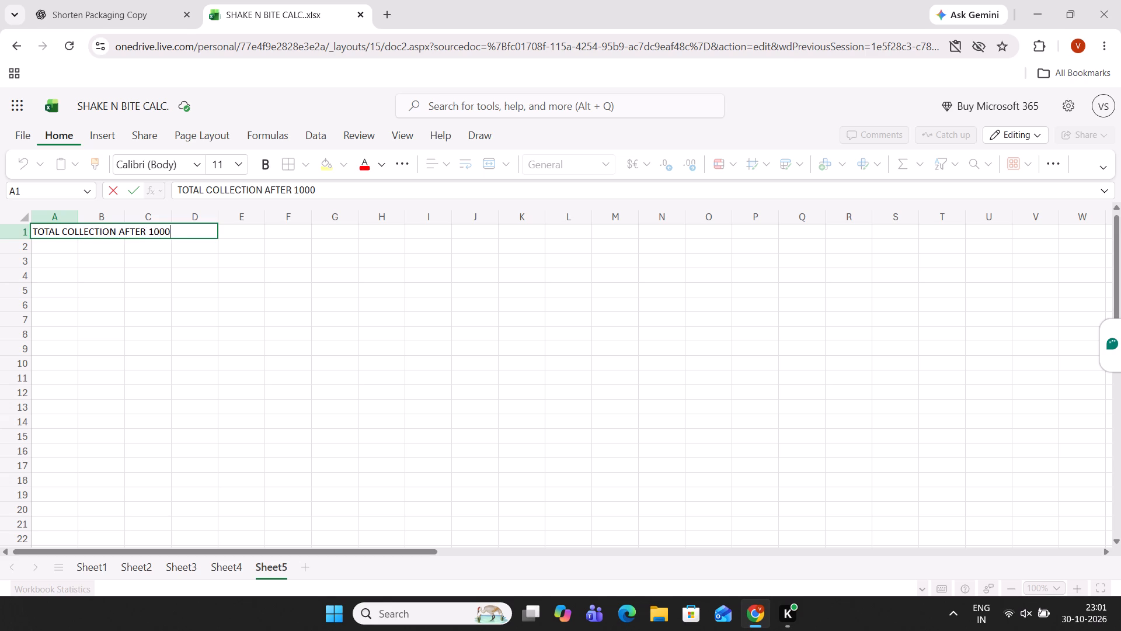
key("space")
type("PER SKU")
left_click(236, 316)
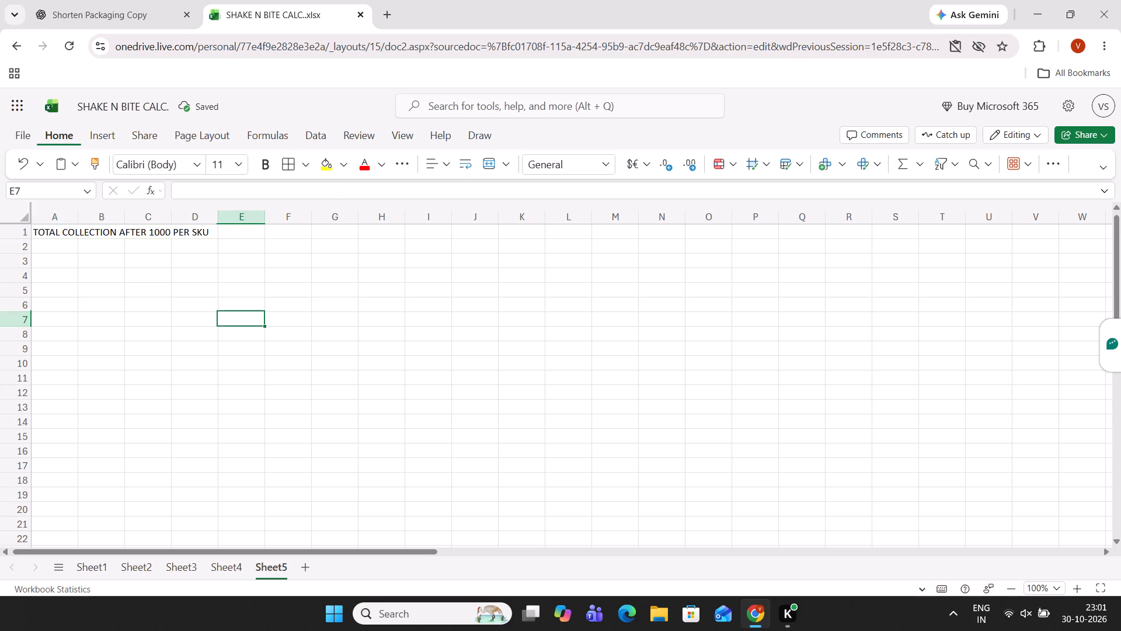
Merge and center the title across A1:D1.
left_click_drag(59, 235, 184, 234)
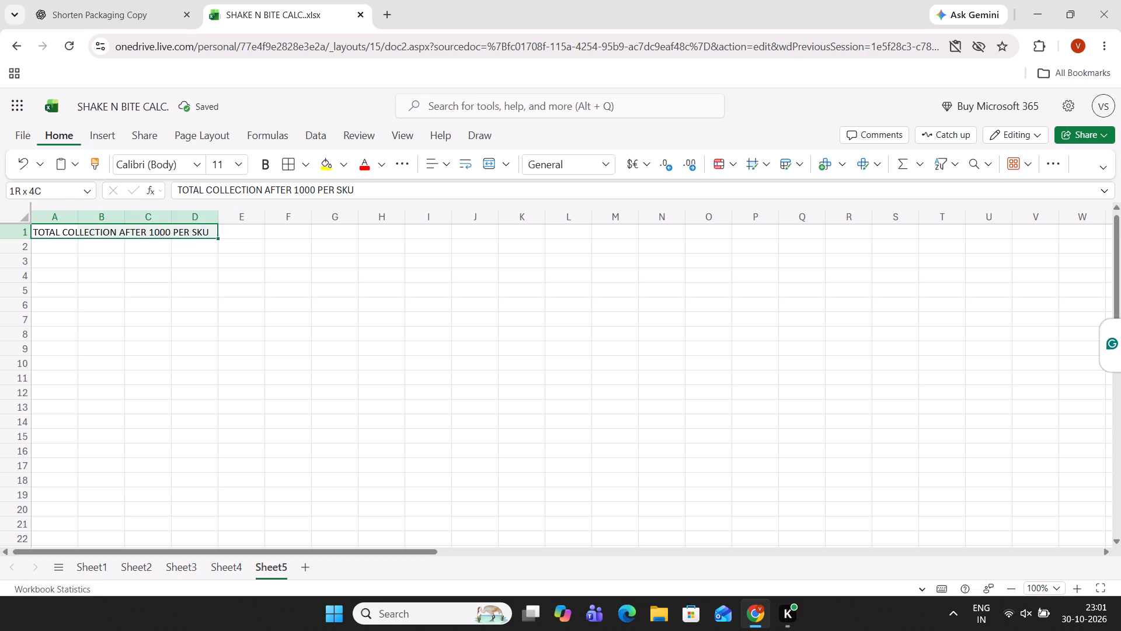
left_click(489, 164)
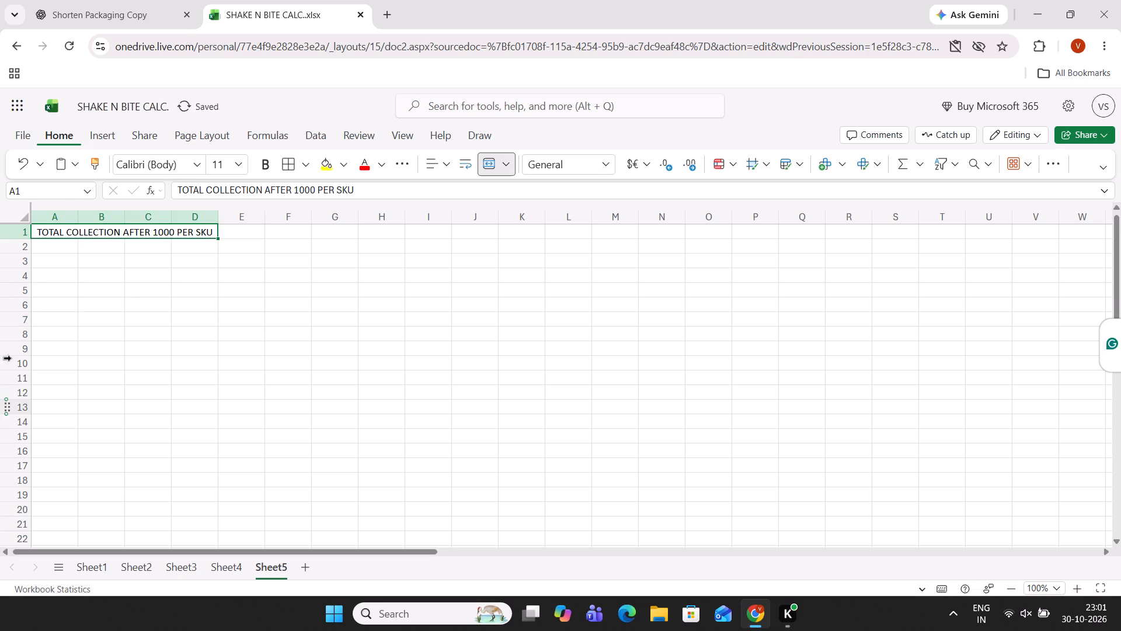
Enter the column headers PRODUCT, QUANTITY, RATE and TOTAL in A2 to D2.
left_click(51, 247)
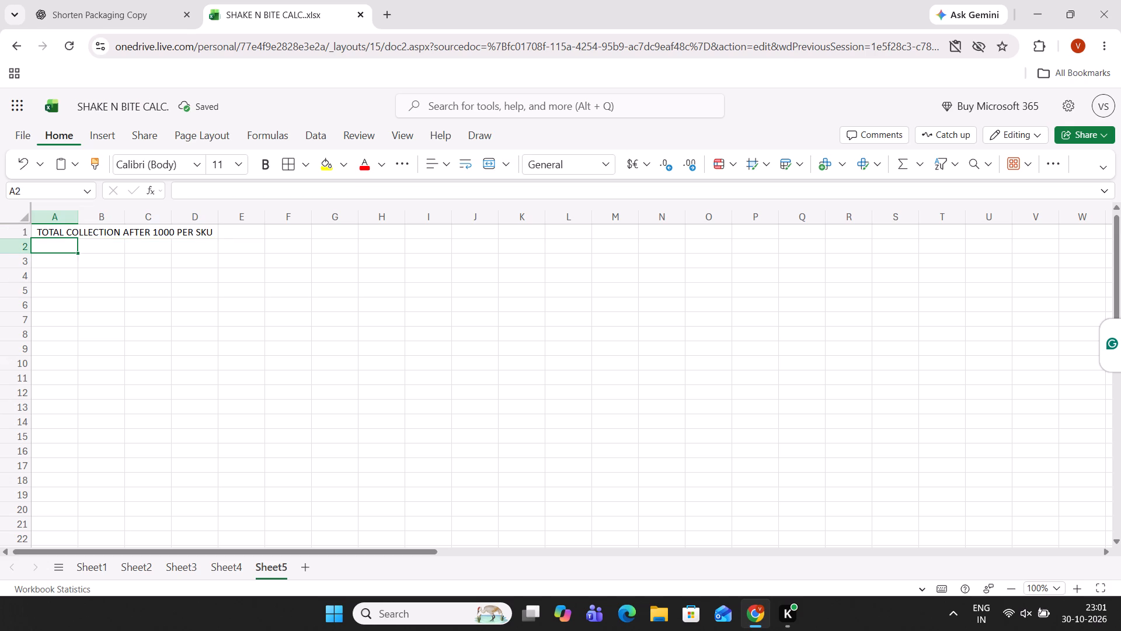
type("PRODUCT")
key("Return")
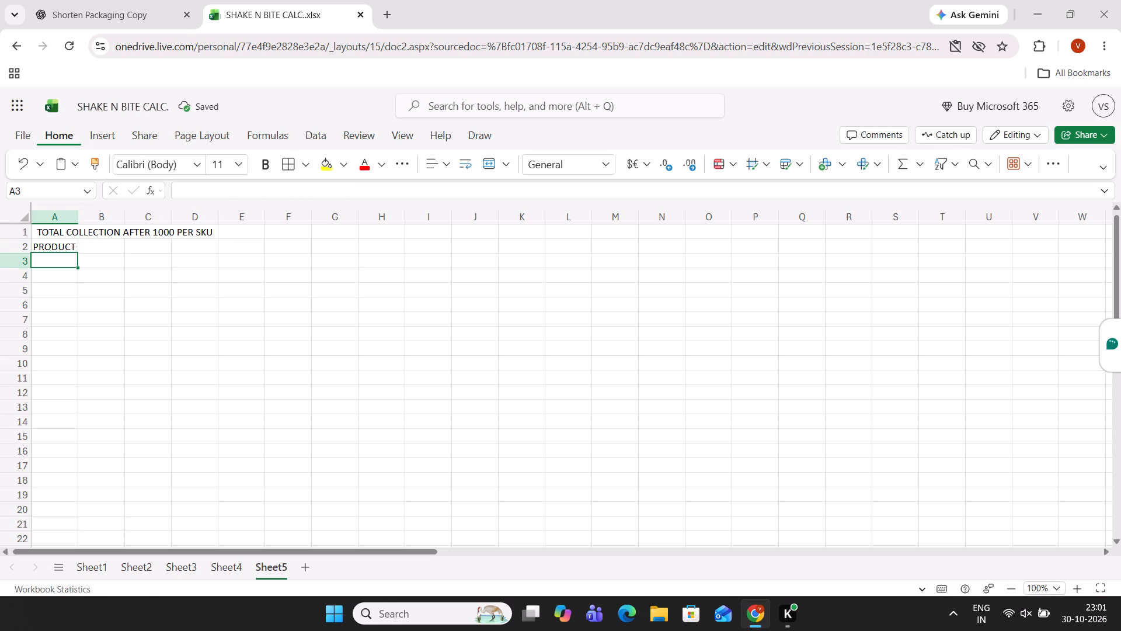
left_click(100, 247)
type("AMOUN")
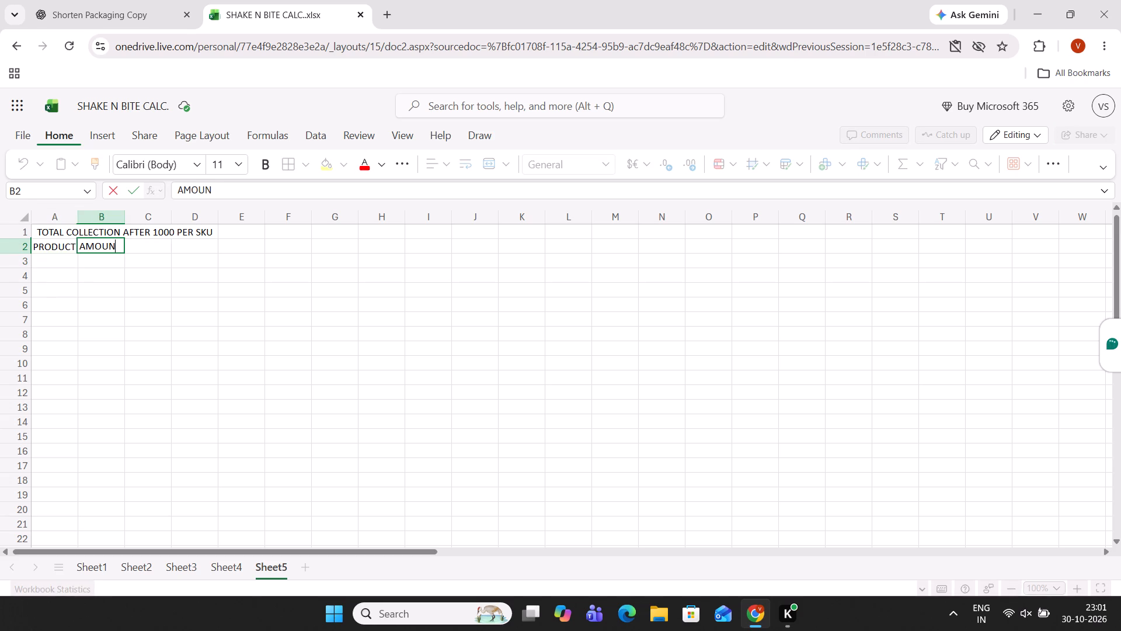
key("BackSpace")
key("BackSpace")
key("BackSpace")
key("BackSpace")
key("BackSpace")
type("QUANTITY")
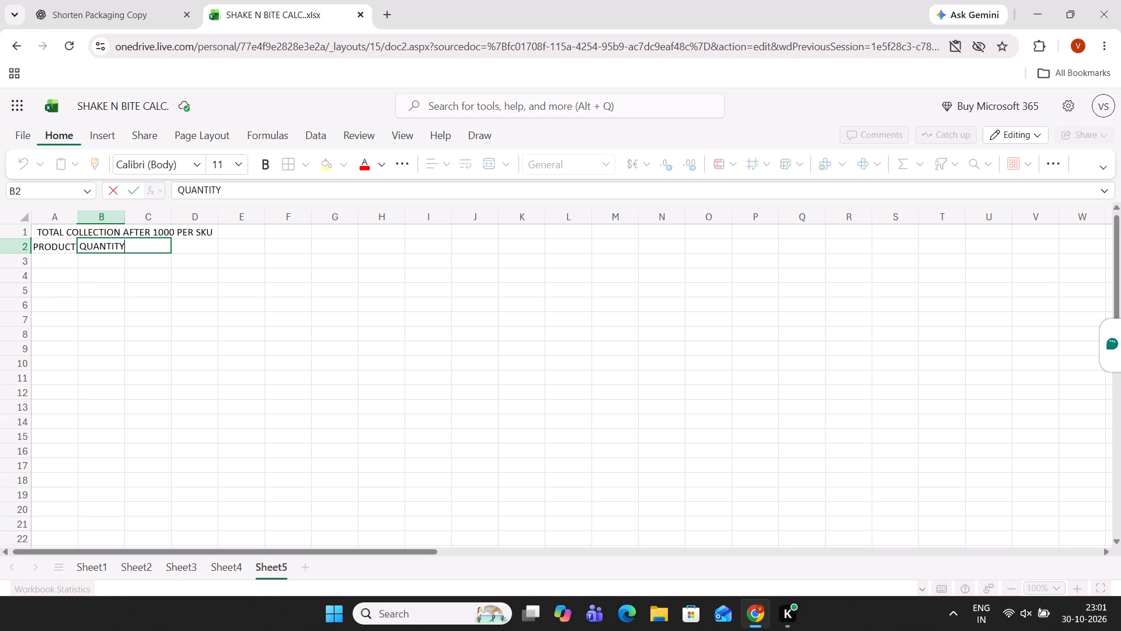
left_click(174, 258)
left_click(152, 249)
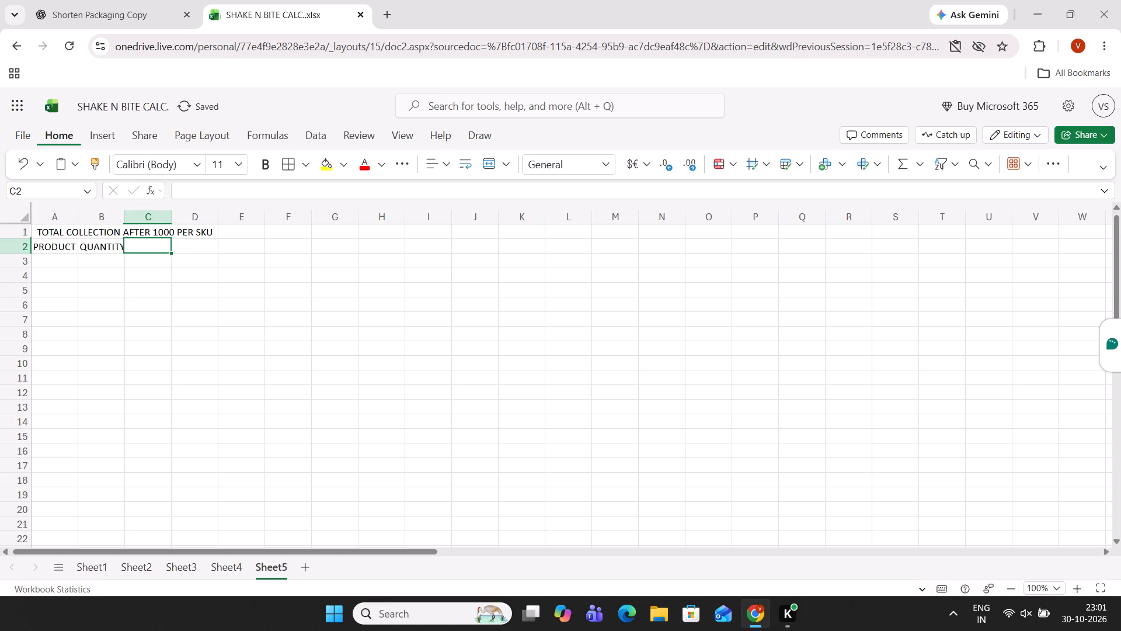
type("RATE")
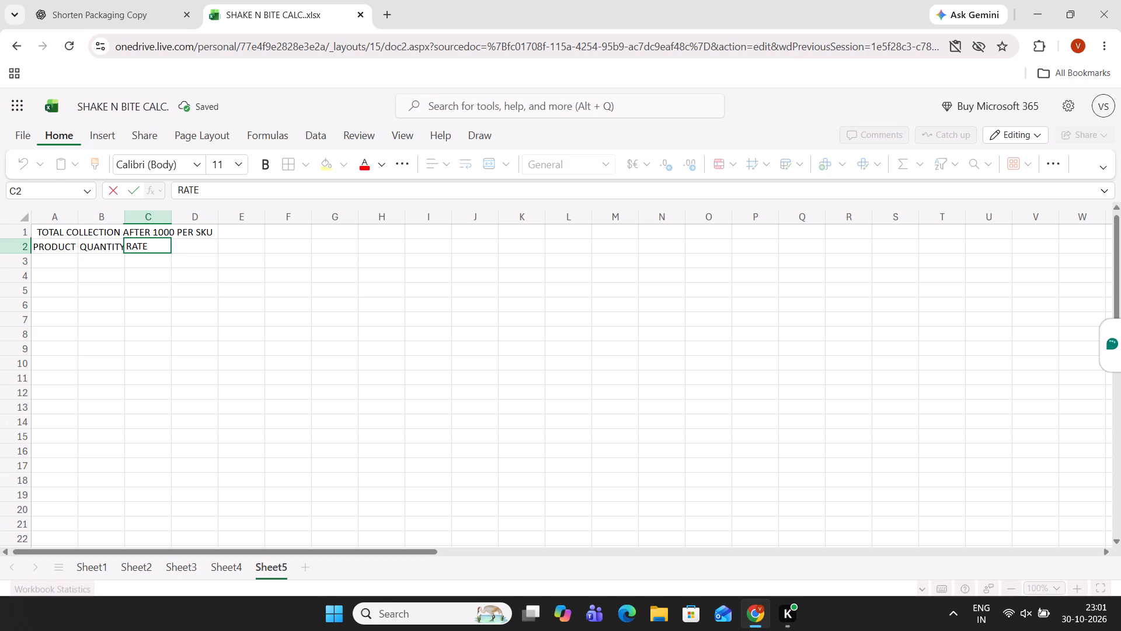
left_click(326, 291)
left_click(189, 247)
type("TOTAL")
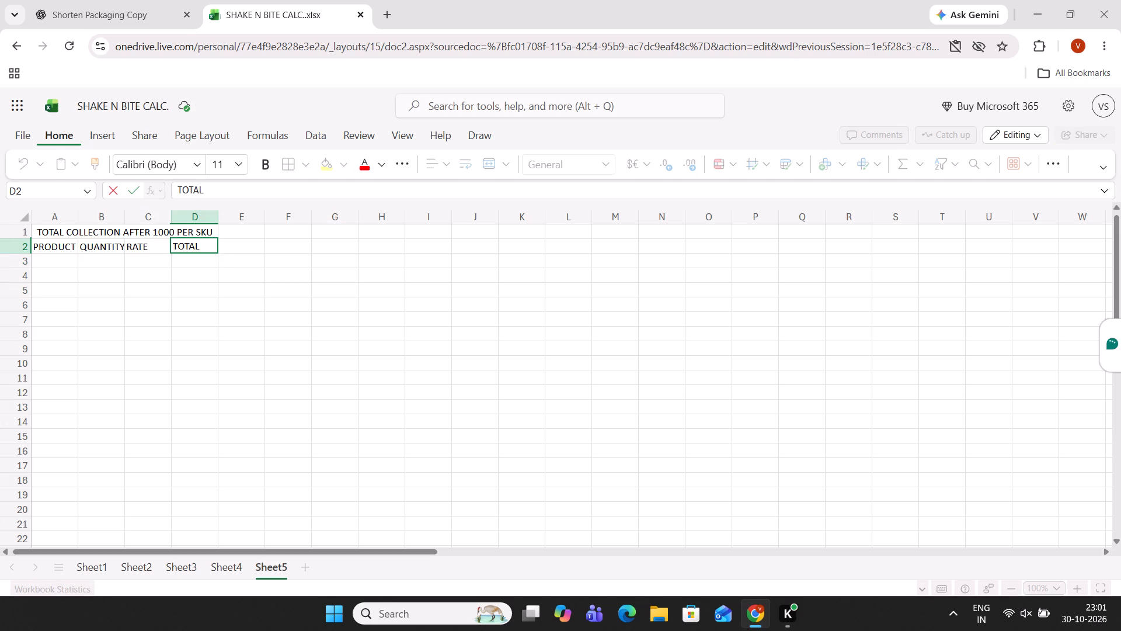
key("Return")
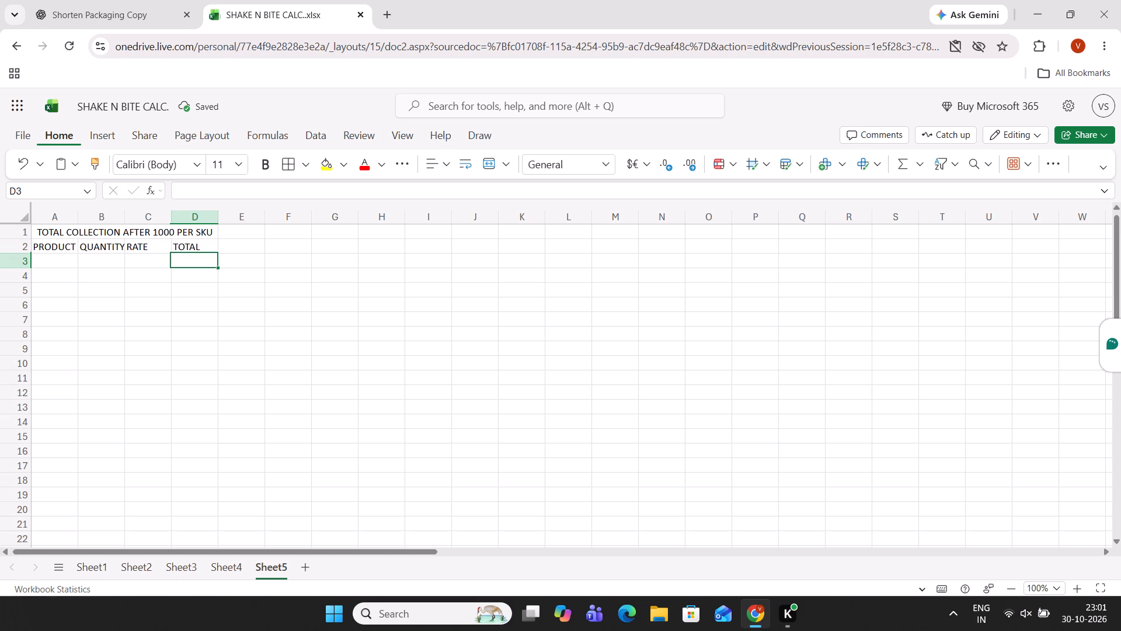
Center the four column headers in row 2 horizontally.
left_click_drag(59, 247, 191, 249)
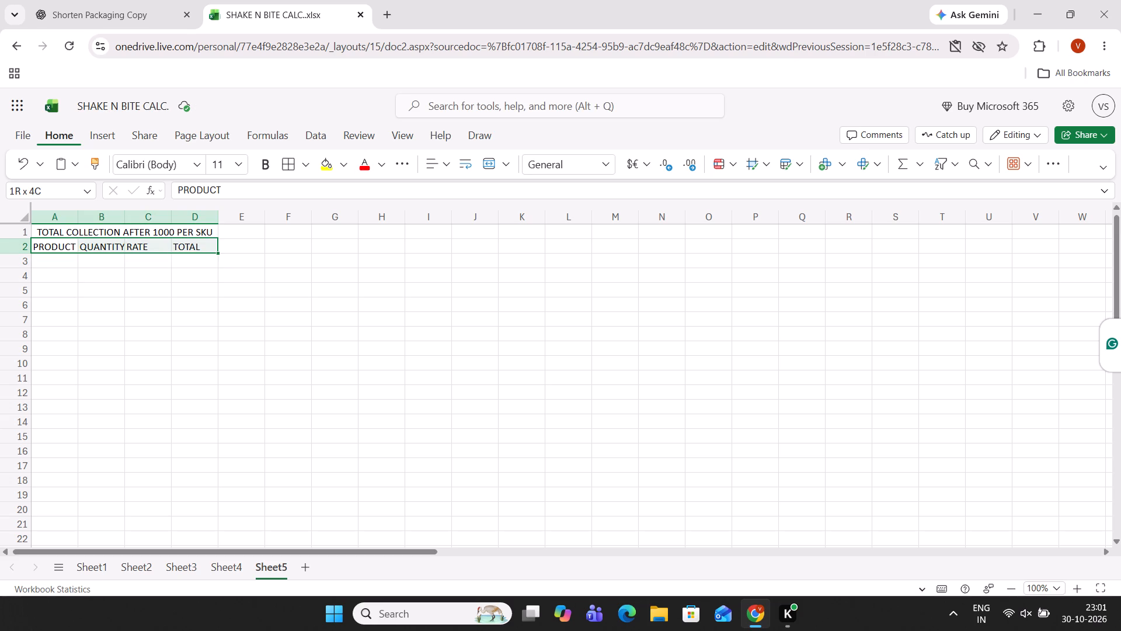
left_click(435, 161)
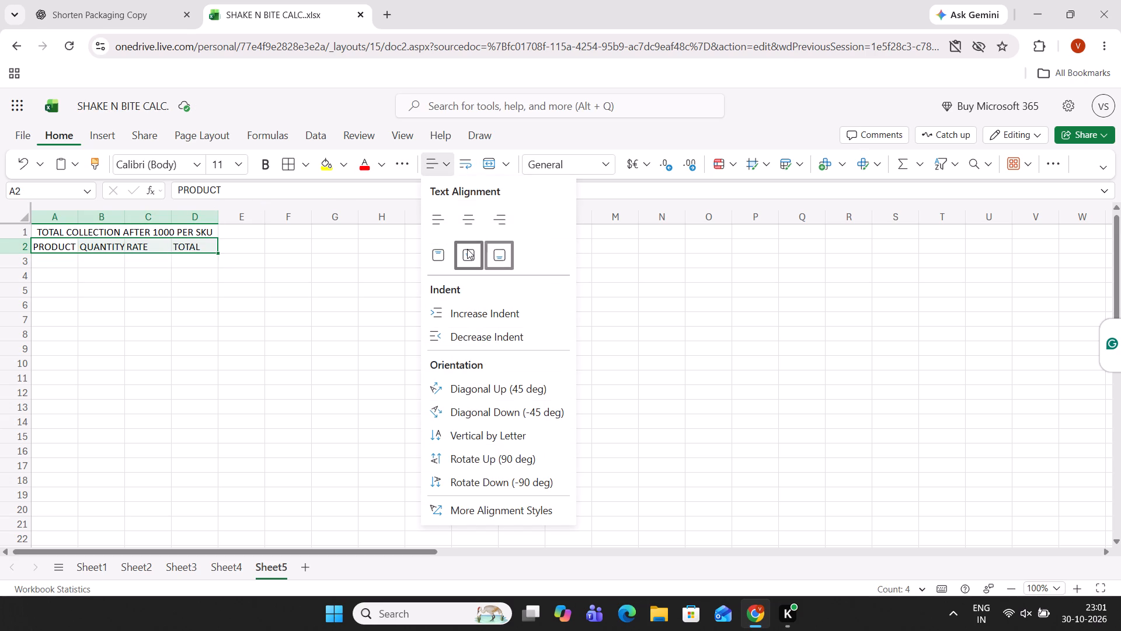
left_click(467, 249)
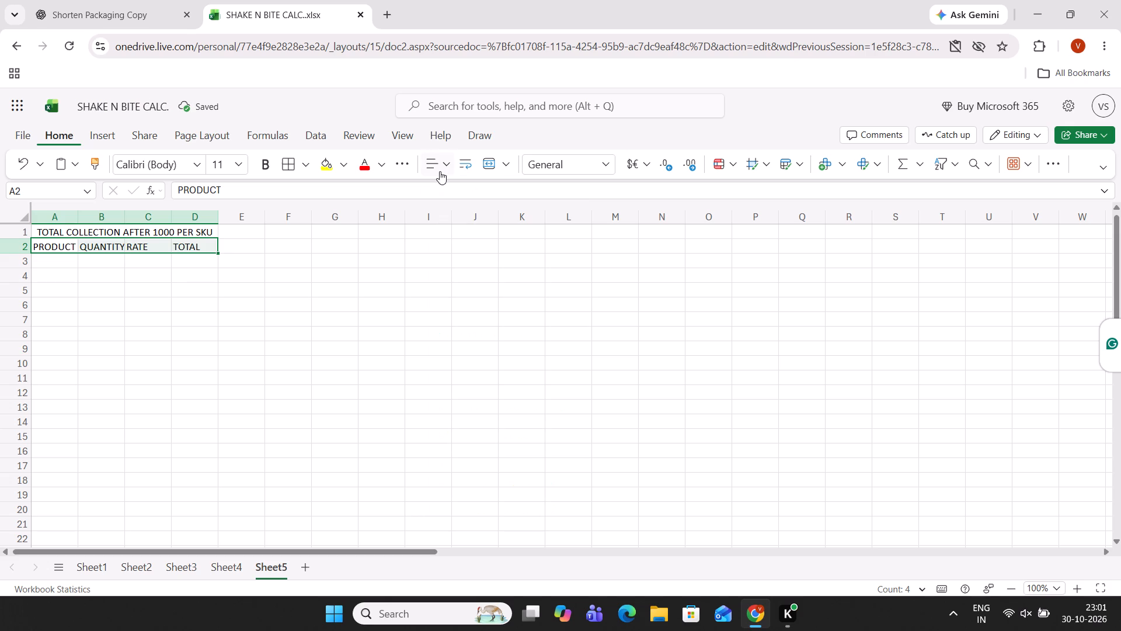
left_click(440, 171)
left_click(466, 217)
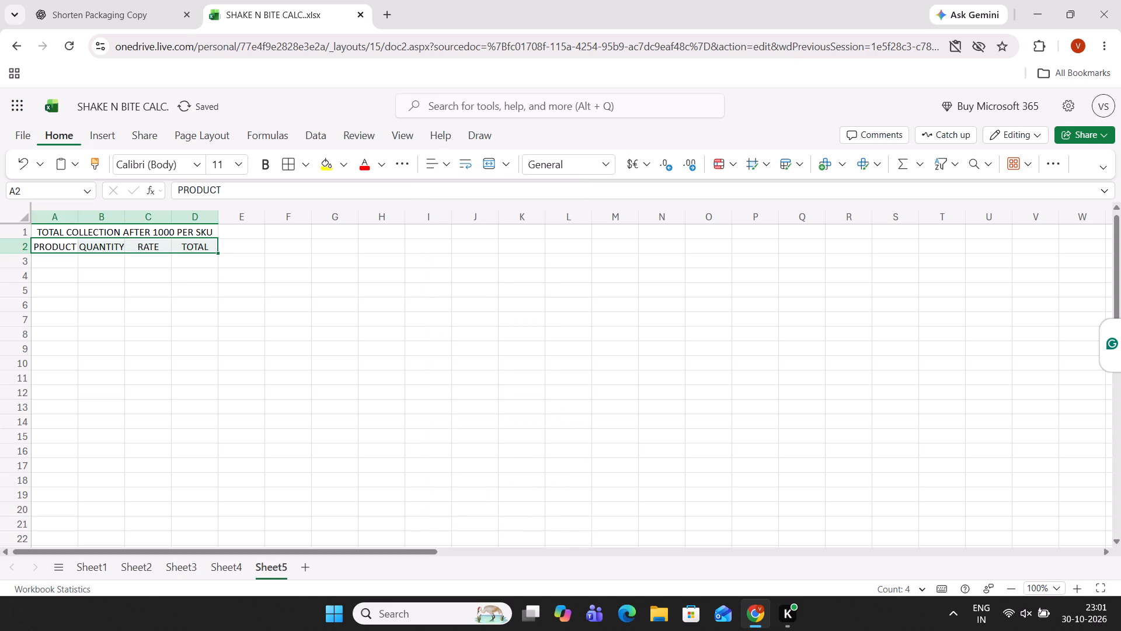
left_click(274, 290)
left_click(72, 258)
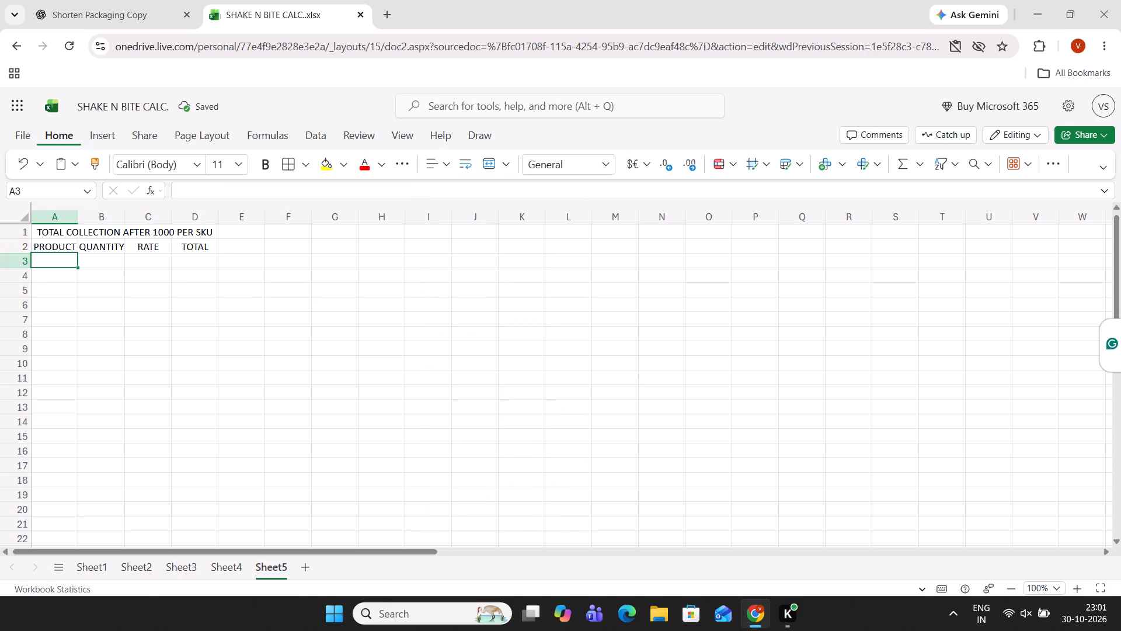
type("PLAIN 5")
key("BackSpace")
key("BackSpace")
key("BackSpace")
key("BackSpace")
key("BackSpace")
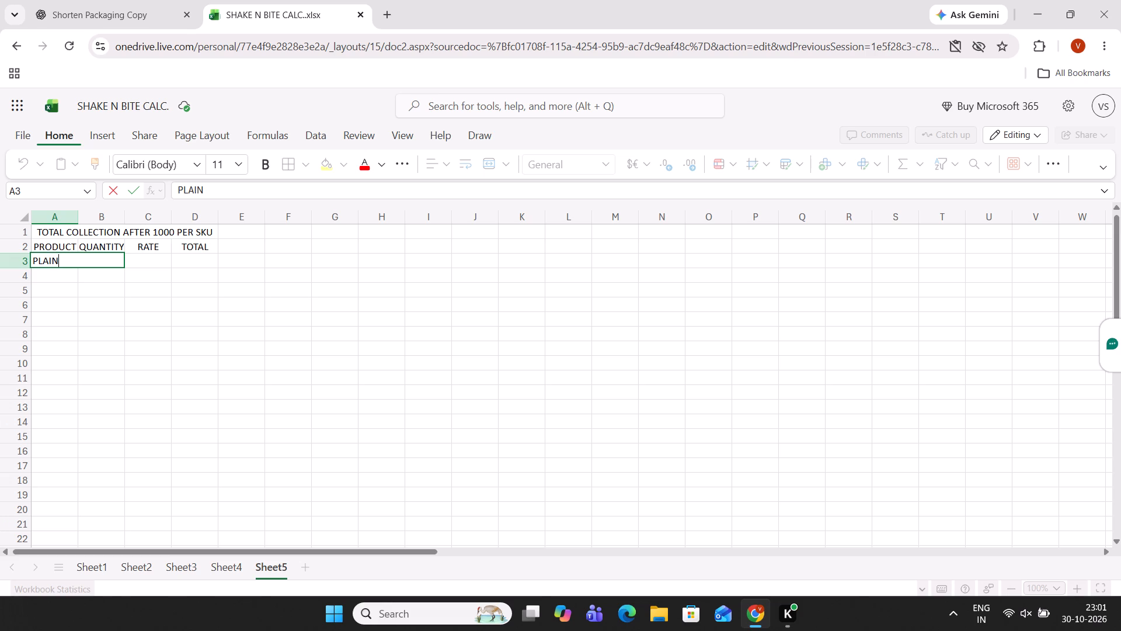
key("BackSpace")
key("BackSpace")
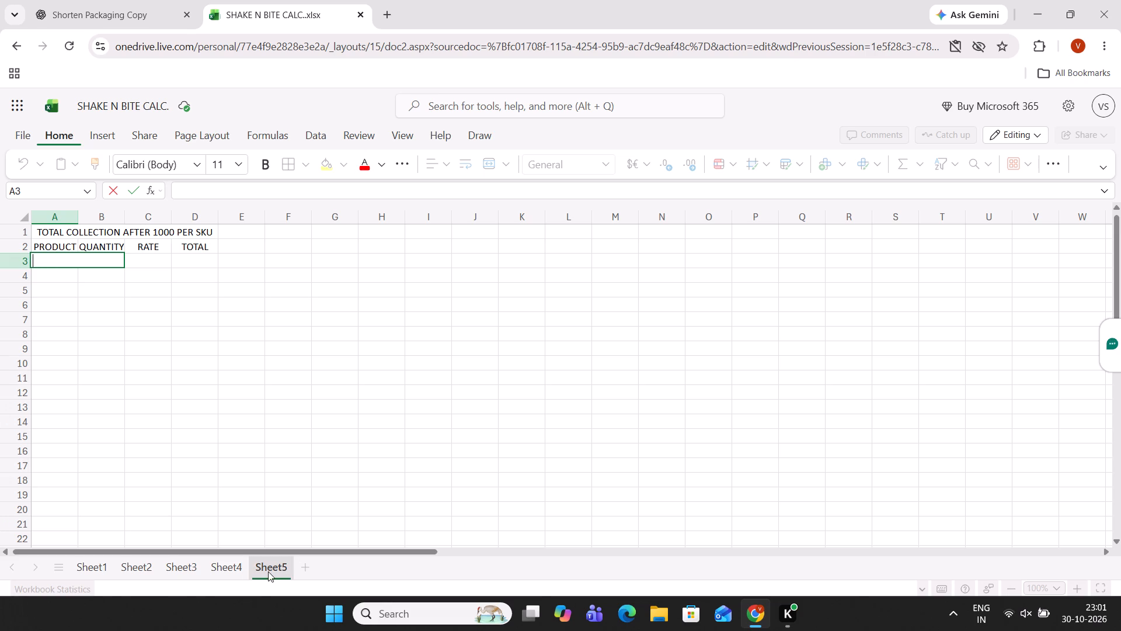
Copy the product names from PLAIN 100 to G on Sheet3 into the PRODUCT column on Sheet5, starting at A3.
left_click(179, 568)
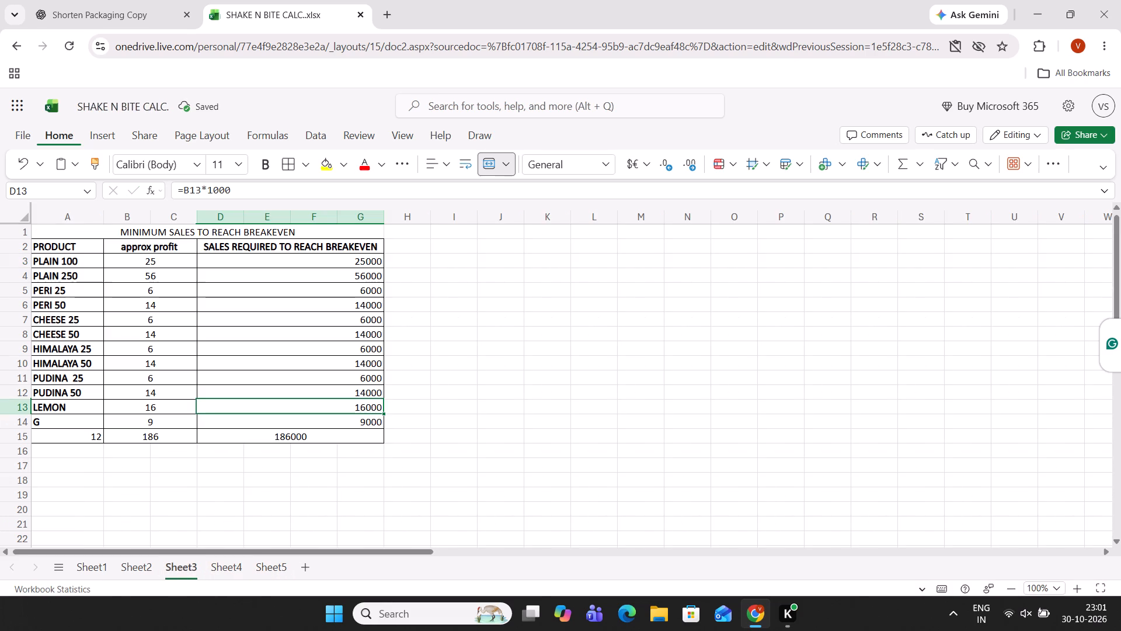
left_click_drag(60, 260, 56, 423)
key("ctrl+c")
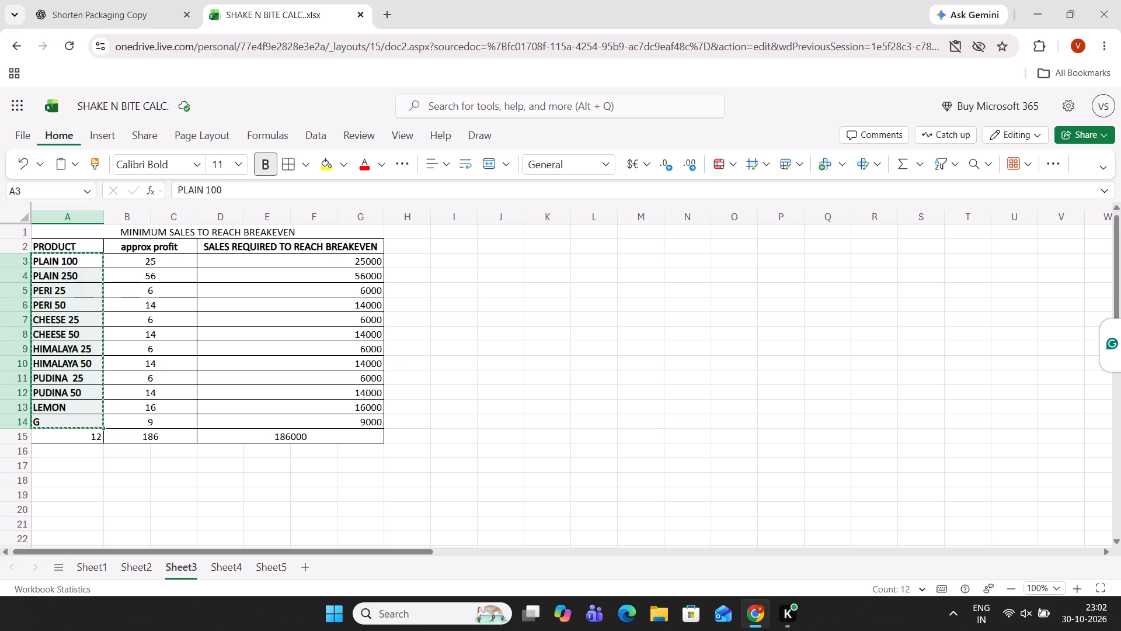
left_click(282, 561)
key("ctrl+v")
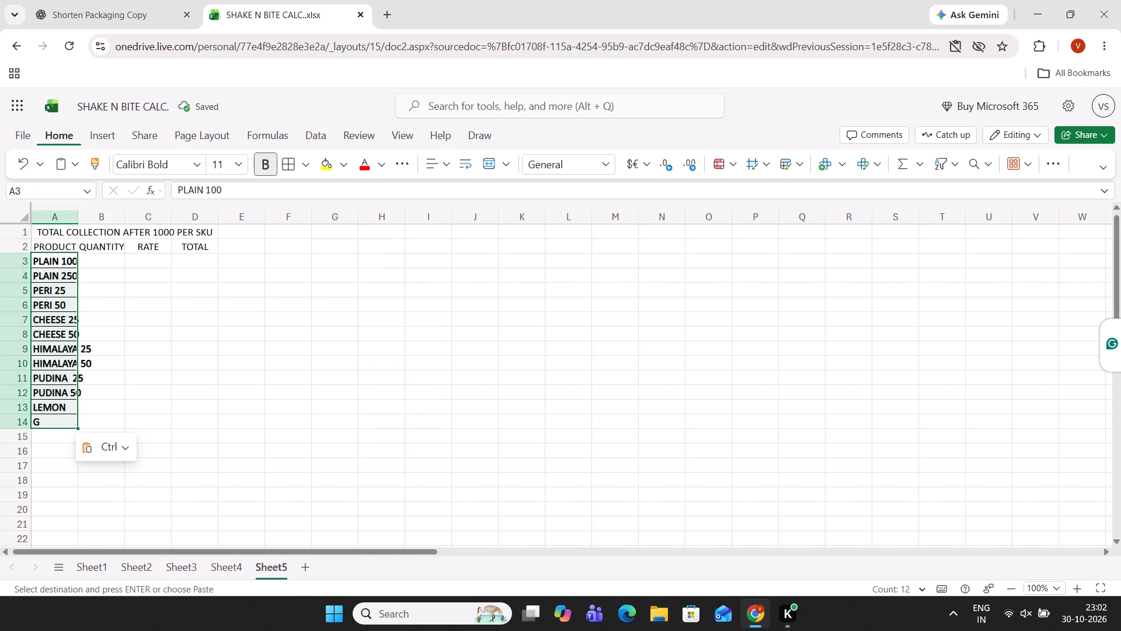
Widen column A on Sheet5 so the longest product names fit.
left_click_drag(79, 219, 98, 220)
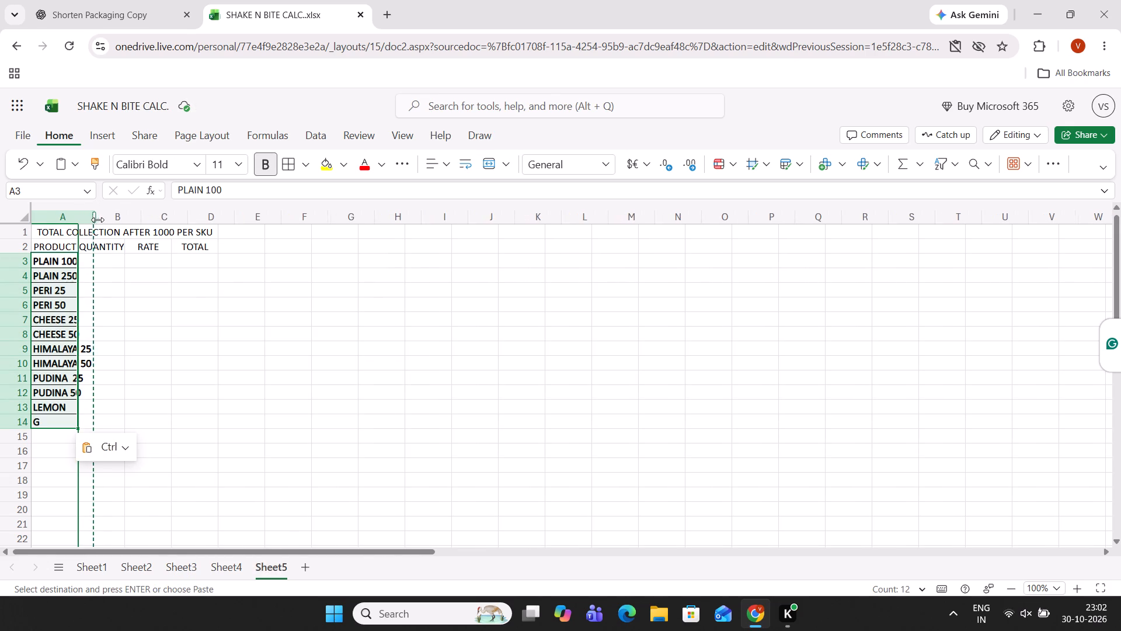
left_click_drag(98, 220, 102, 220)
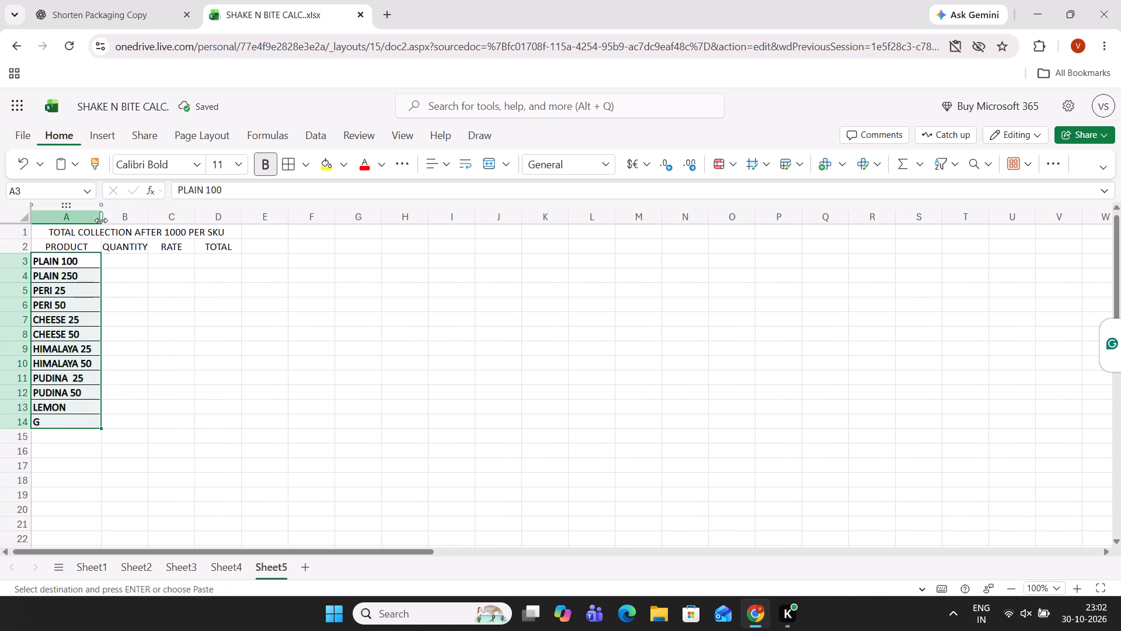
Fill the QUANTITY column with 1000 for every product from PLAIN 100 to G.
left_click(121, 265)
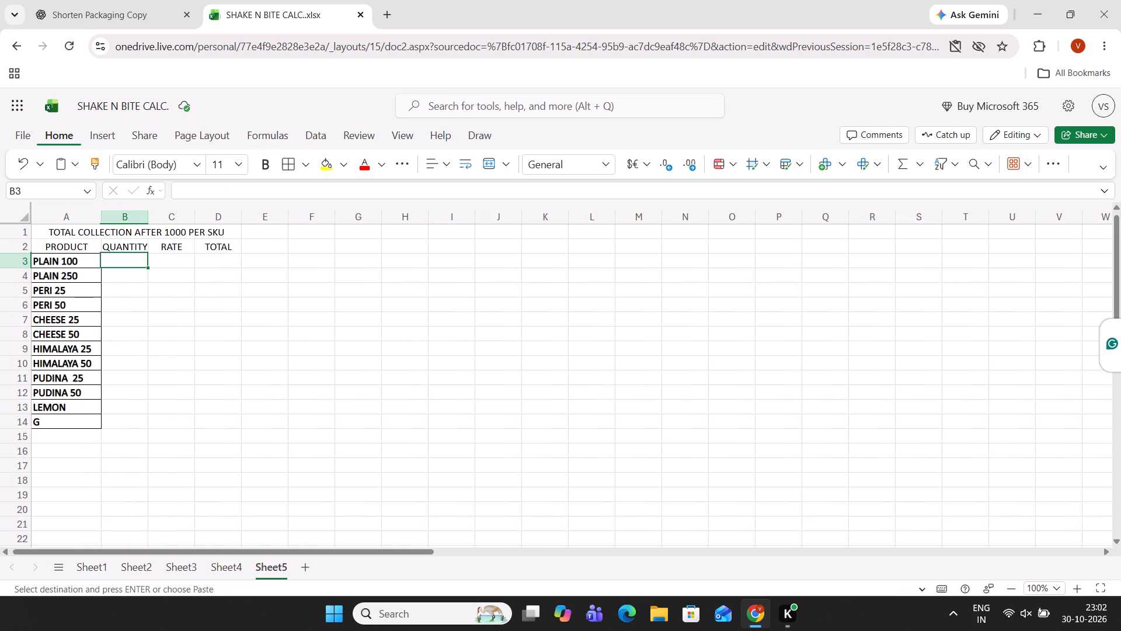
type("1000")
key("Return")
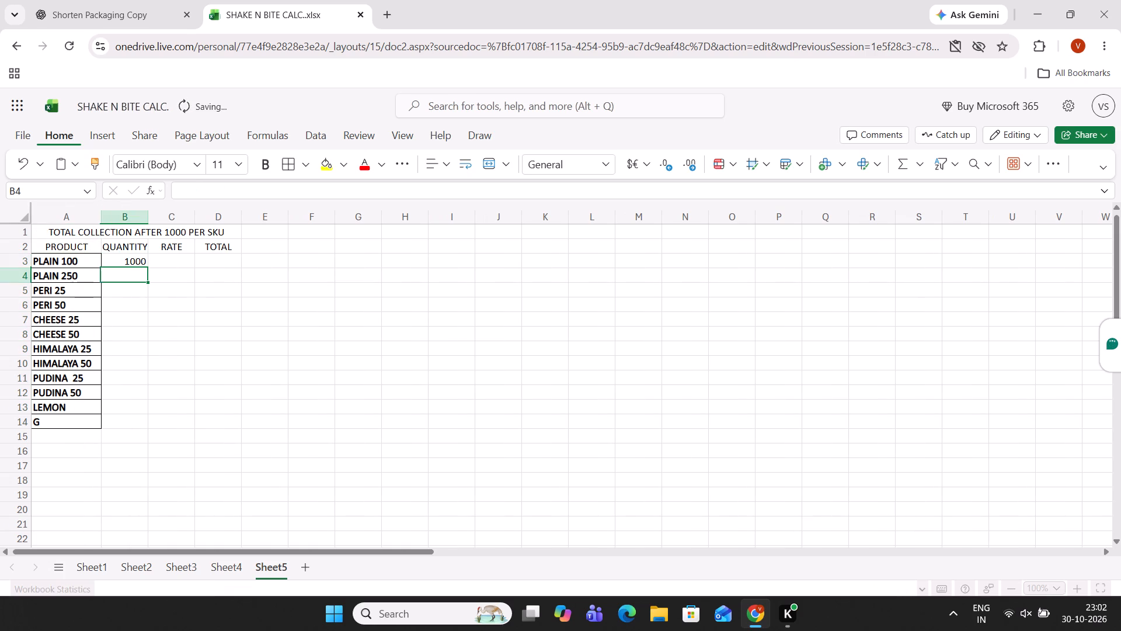
left_click(138, 261)
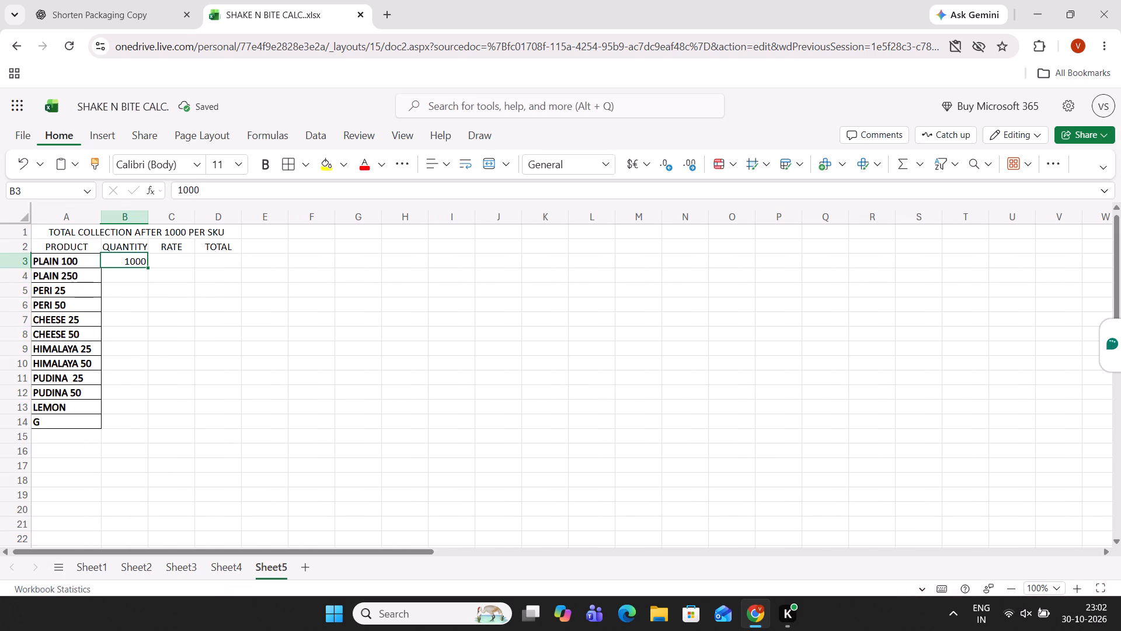
left_click_drag(148, 269, 148, 396)
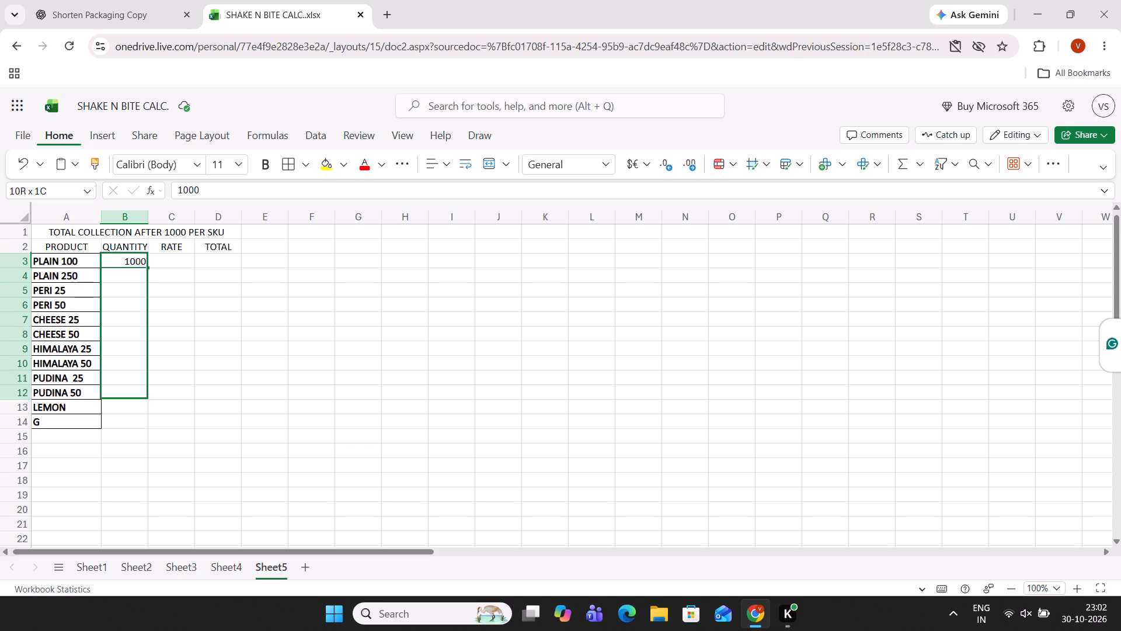
left_click_drag(148, 396, 148, 418)
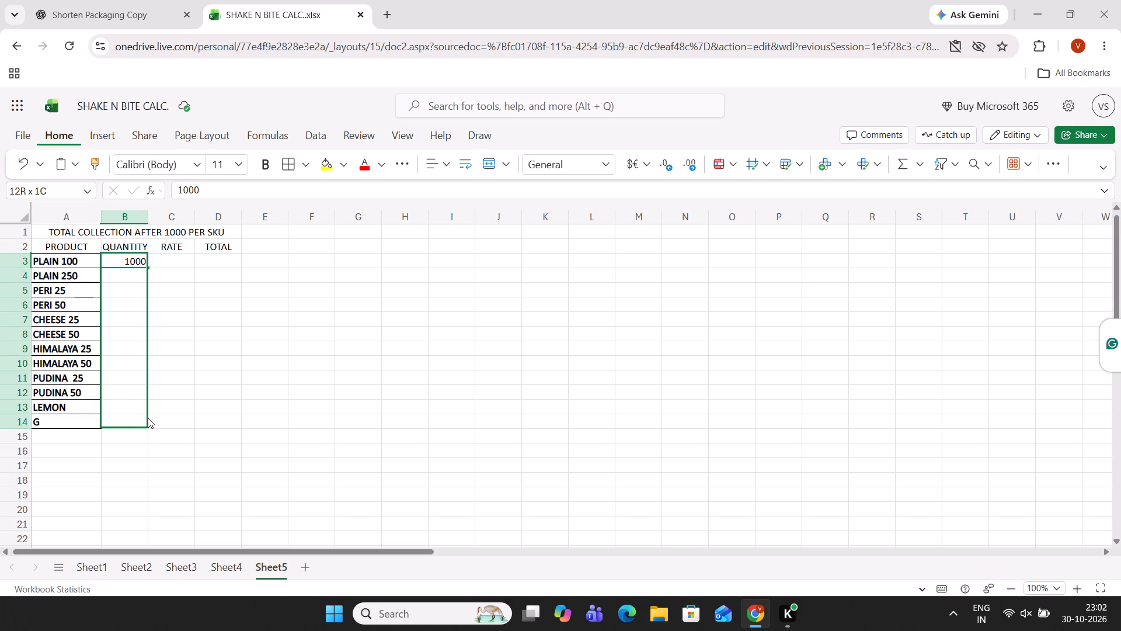
On Sheet1, enter whole-number net rates 102, 229, 29, 65 and 29 in N2 to N6, for PLAIN 100GM through PUDINA 25GM.
left_click(173, 258)
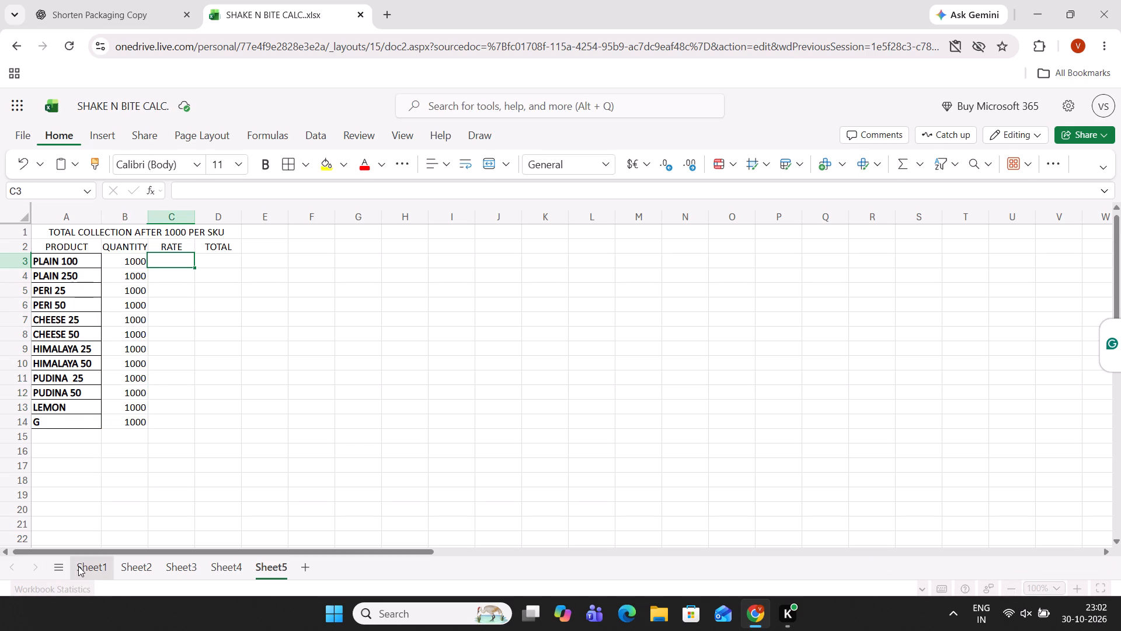
left_click(78, 566)
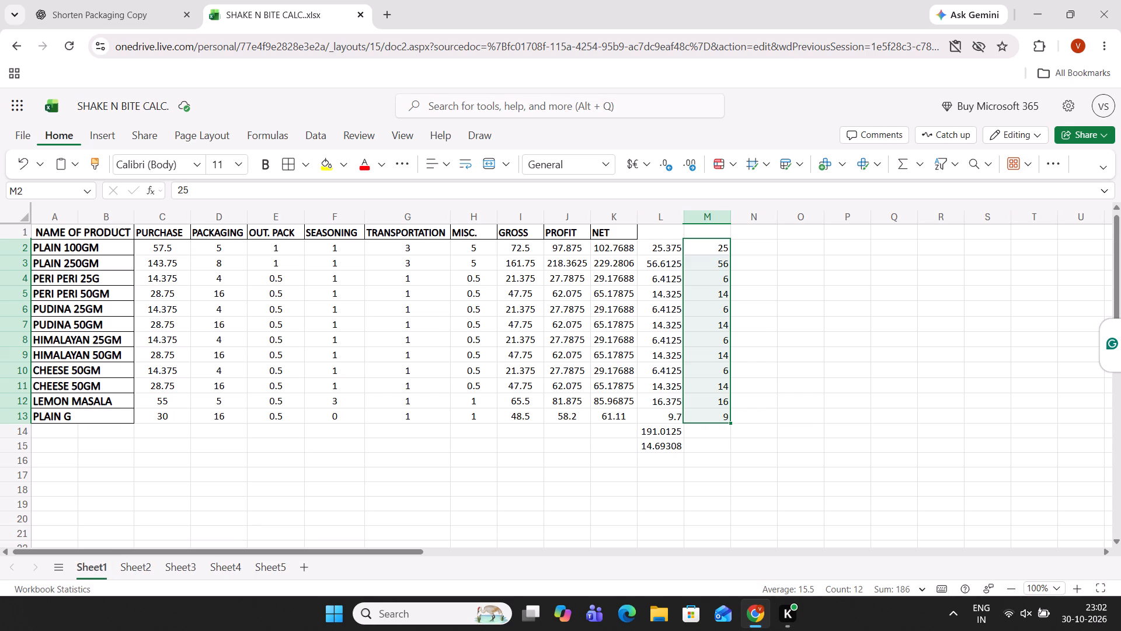
left_click(758, 252)
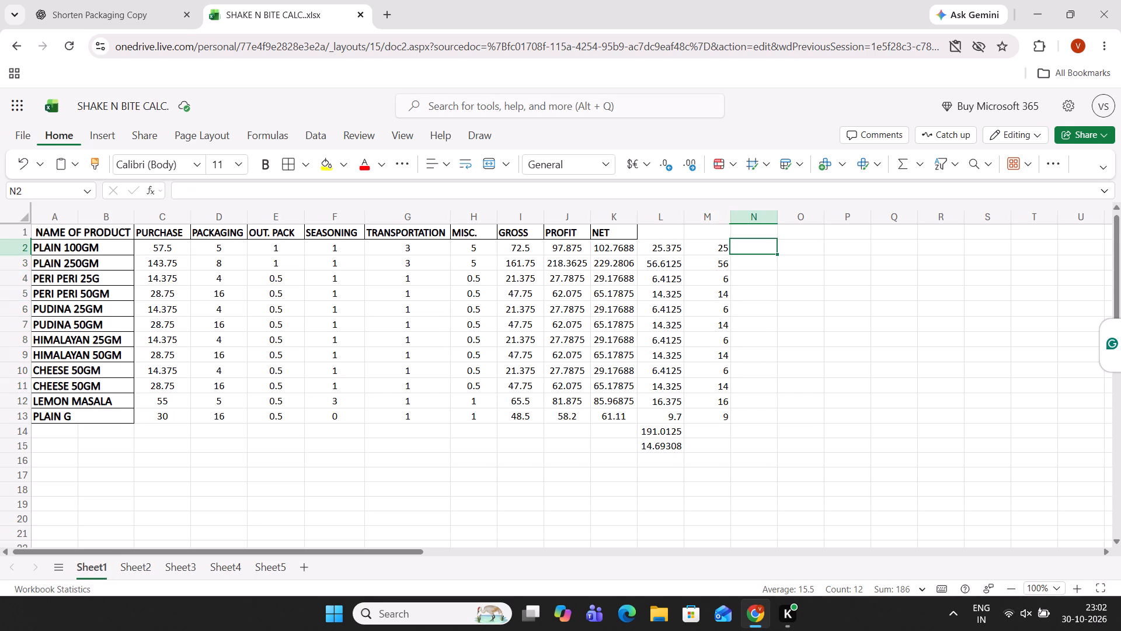
key("1")
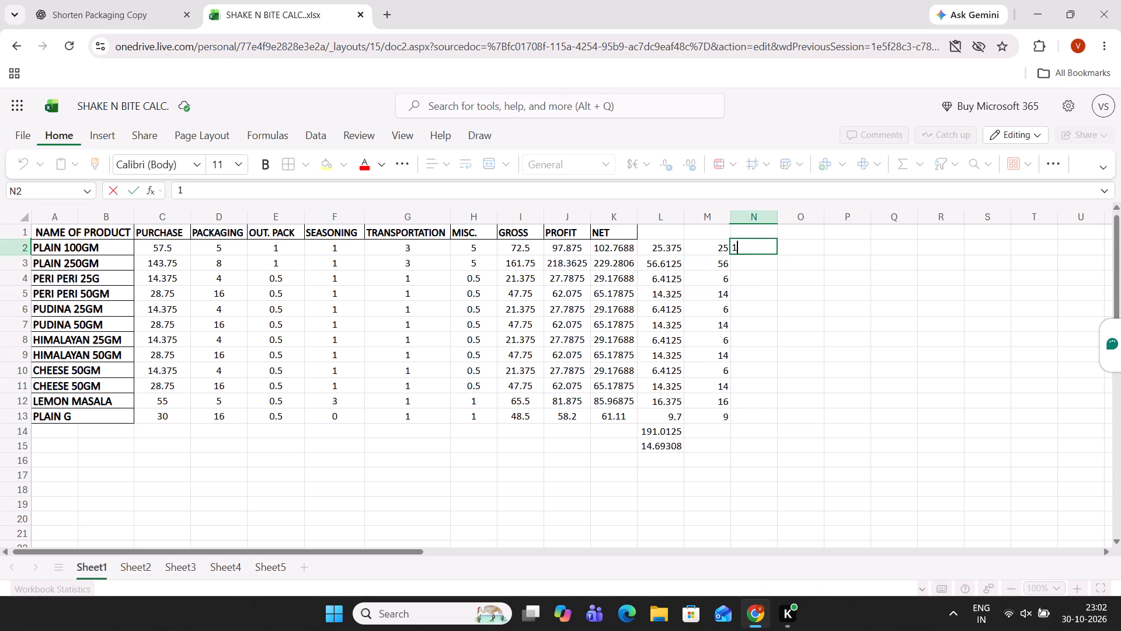
type("02")
key("Return")
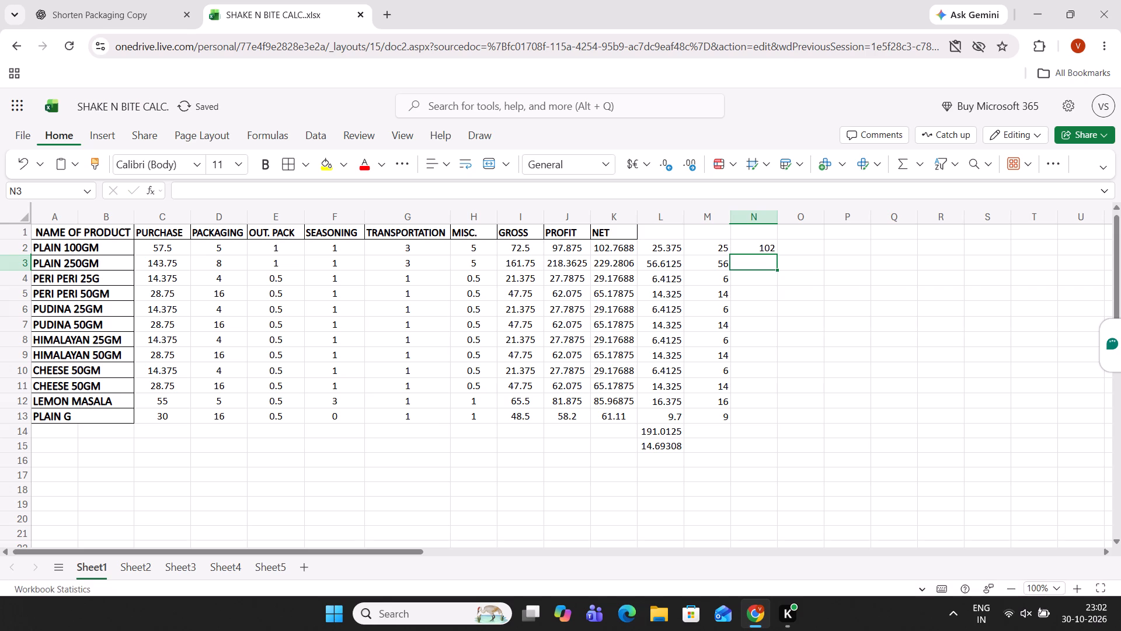
type("229")
key("Return")
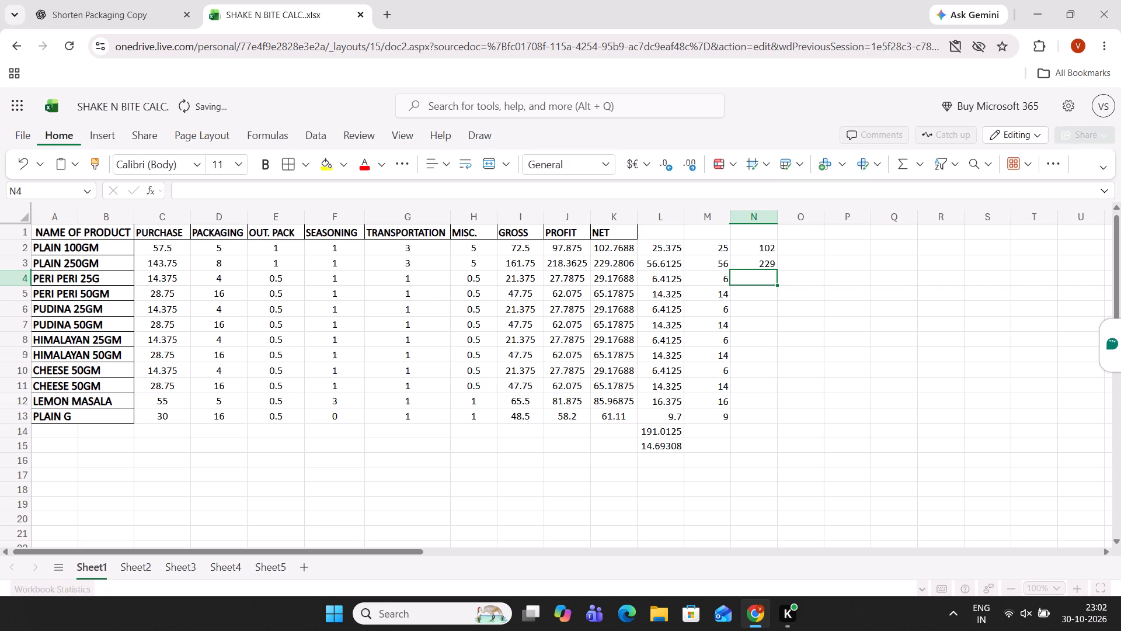
type("29")
key("Return")
type("65")
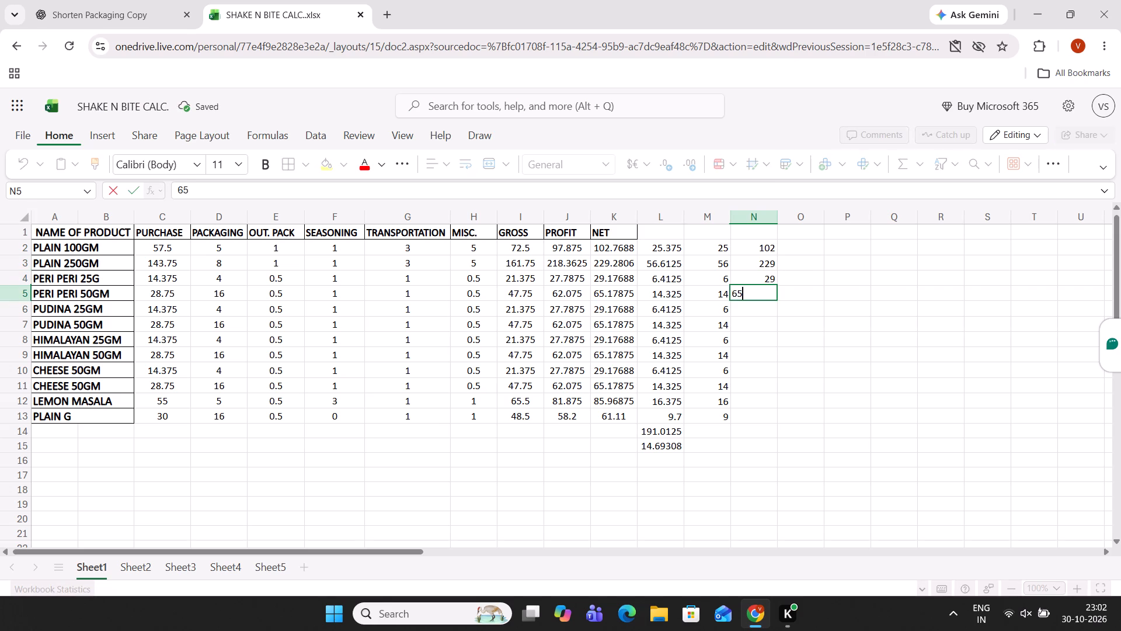
key("Return")
type("29")
key("Return")
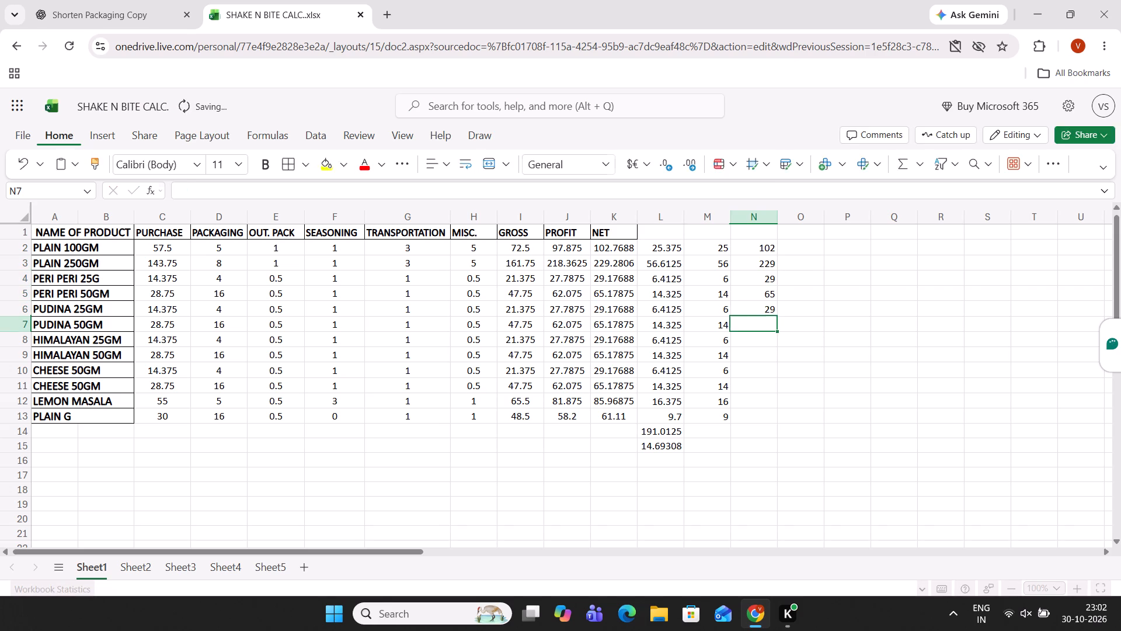
Continue the whole-number net rates in N7 to N11 with 65, 29, 65, 29 and 65, through the last CHEESE row.
type("65")
key("Return")
type("29")
key("Return")
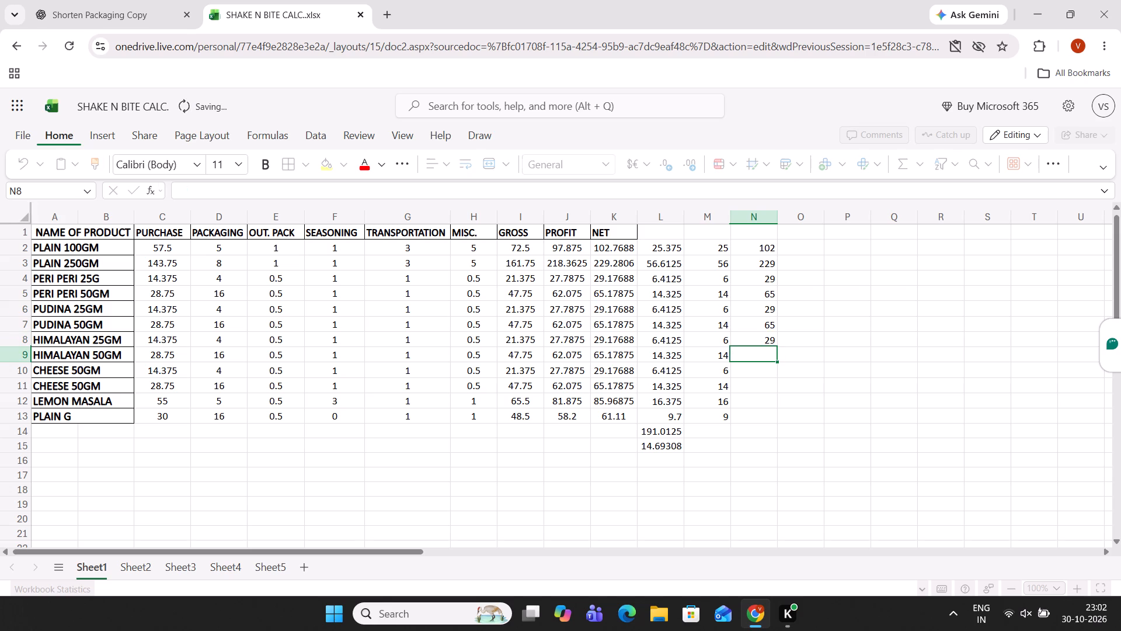
type("65")
key("Return")
type("29")
key("Return")
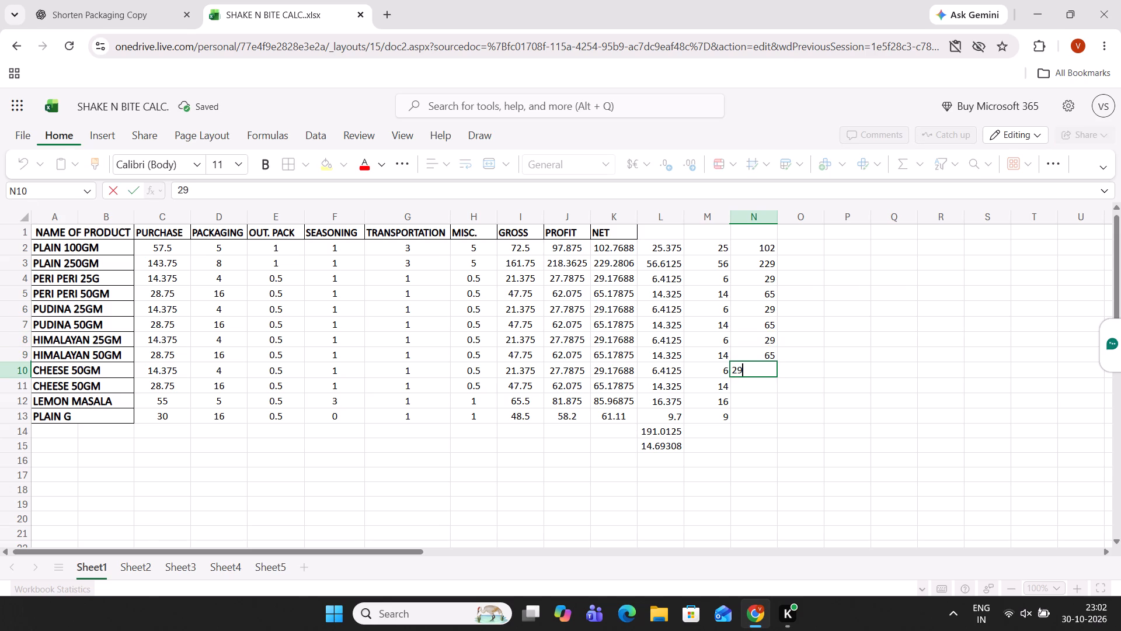
type("65")
key("Return")
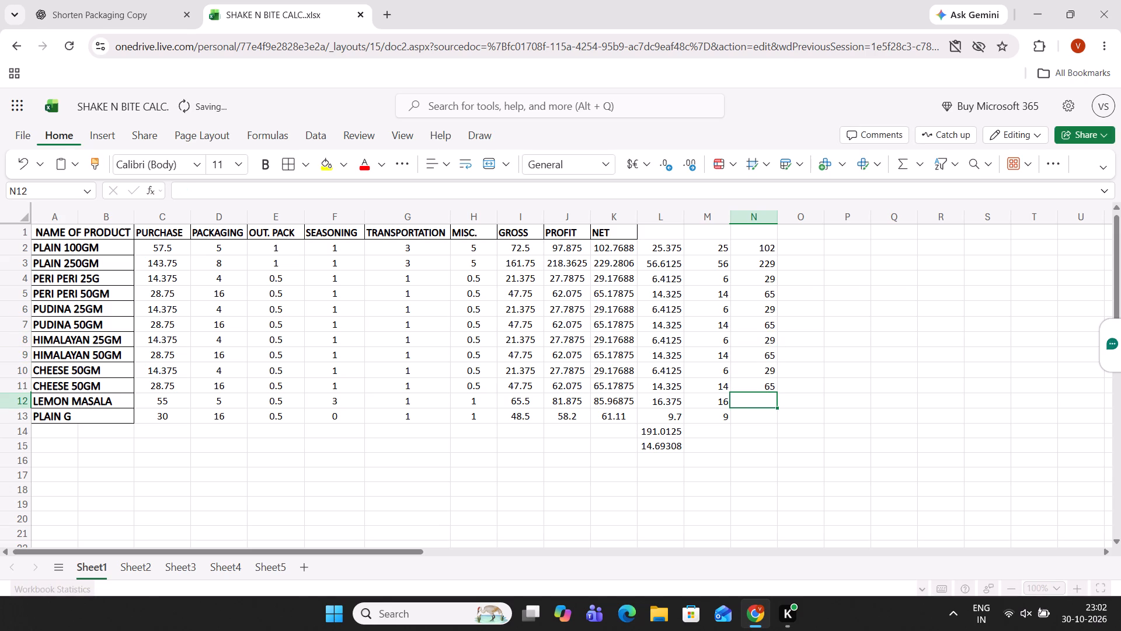
Enter the whole-number net rates 85 for LEMON MASALA and 61 for PLAIN G in column N.
type("58")
key("BackSpace")
key("BackSpace")
type("96")
key("BackSpace")
key("BackSpace")
key("9")
key("BackSpace")
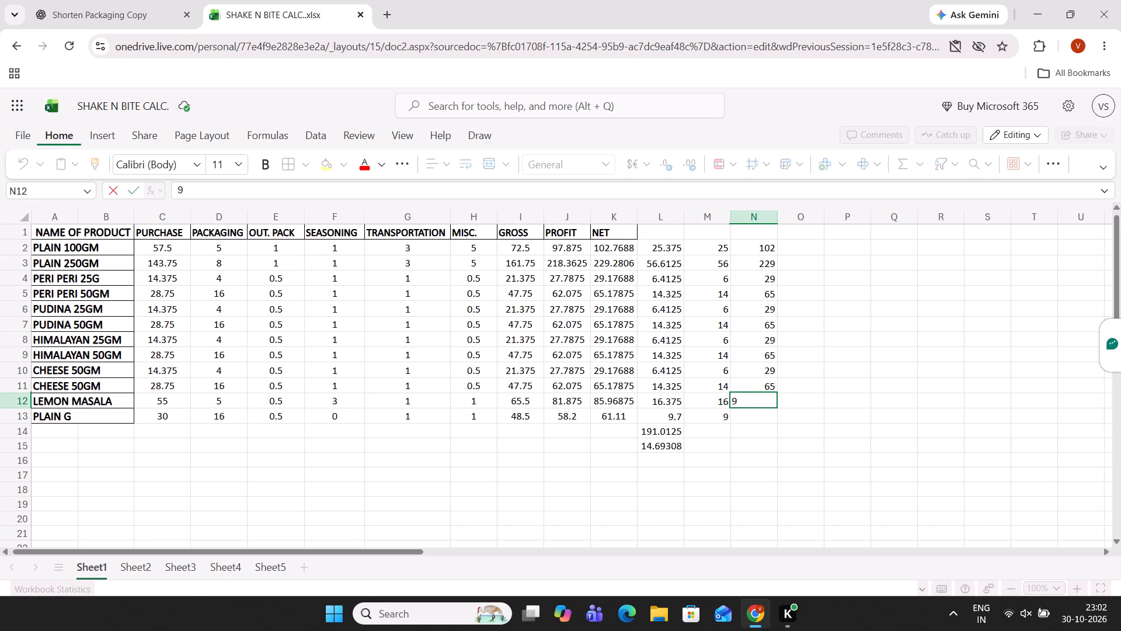
type("85")
key("Return")
type("61")
key("Return")
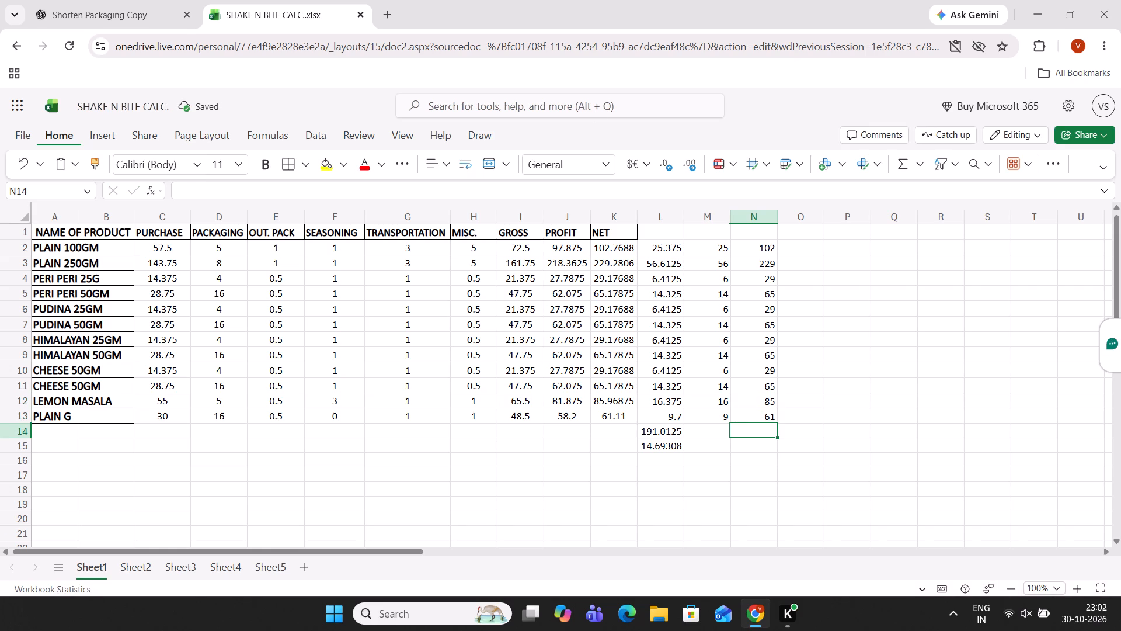
Copy the whole-number rates N2:N13 from Sheet1 into the RATE column on Sheet5, starting at C3.
left_click_drag(754, 245, 748, 416)
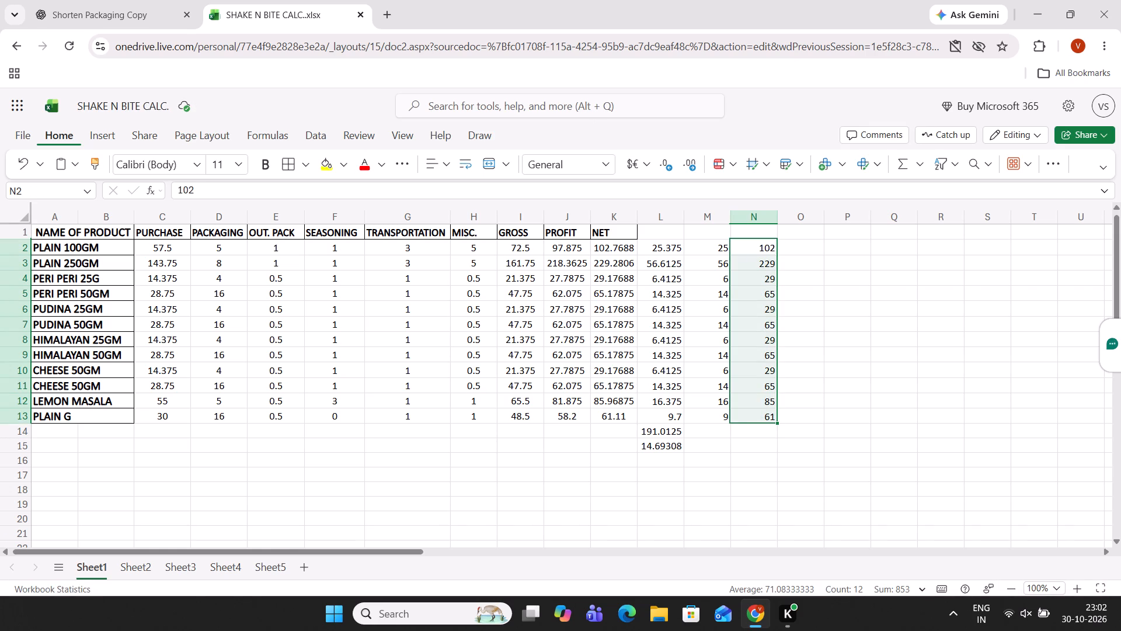
key("ctrl+c")
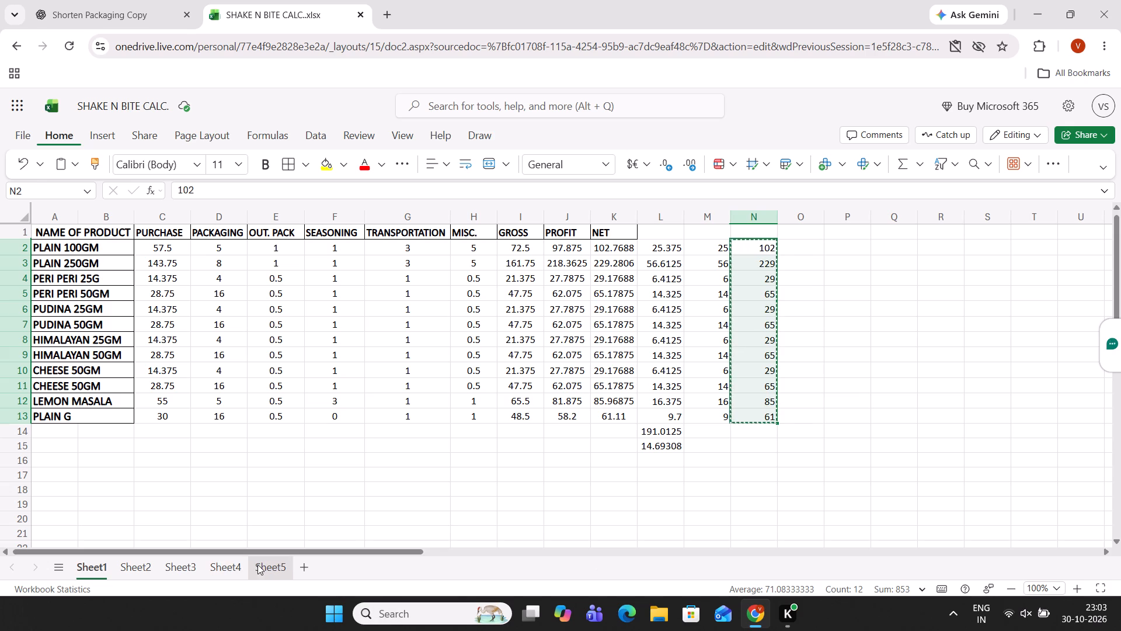
left_click(257, 564)
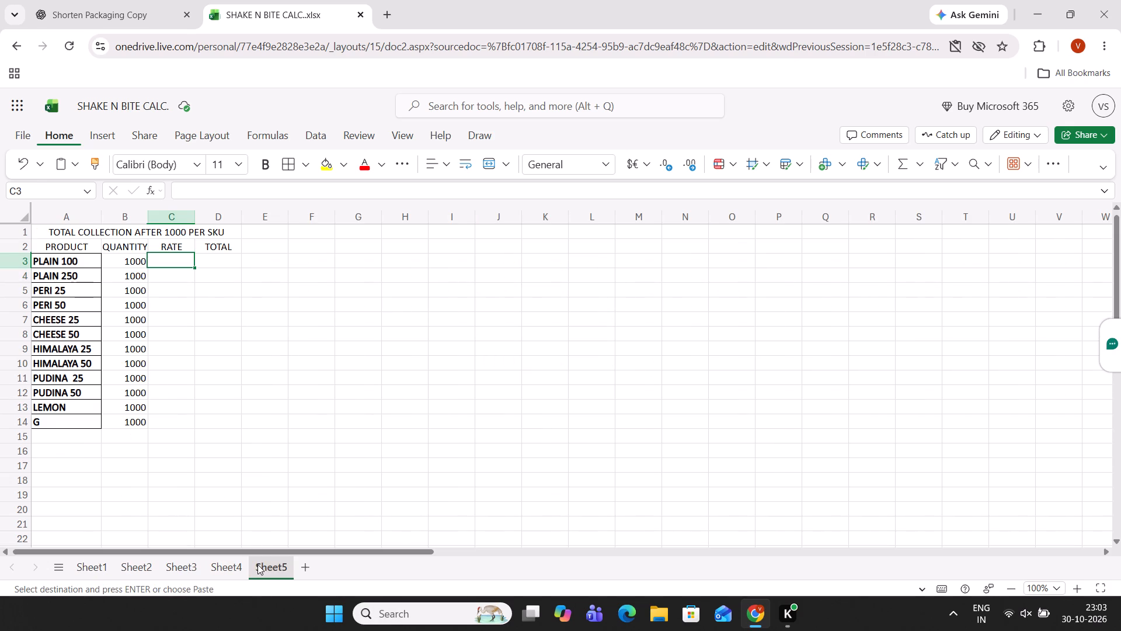
key("ctrl+v")
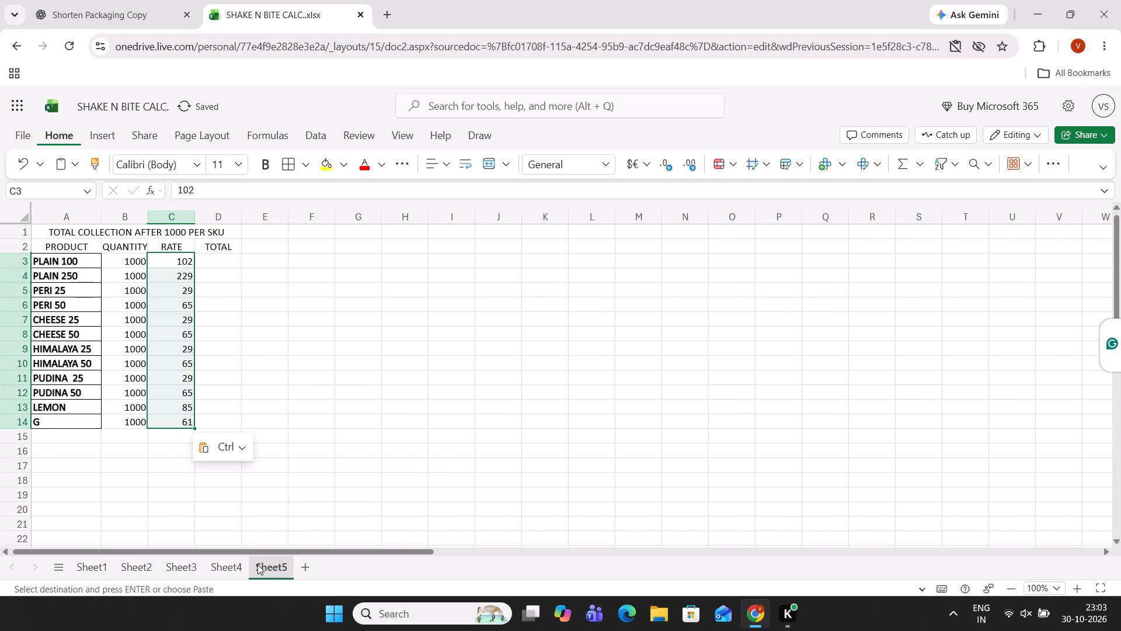
Center the QUANTITY, RATE and TOTAL cells B3:D14 horizontally.
left_click(217, 261)
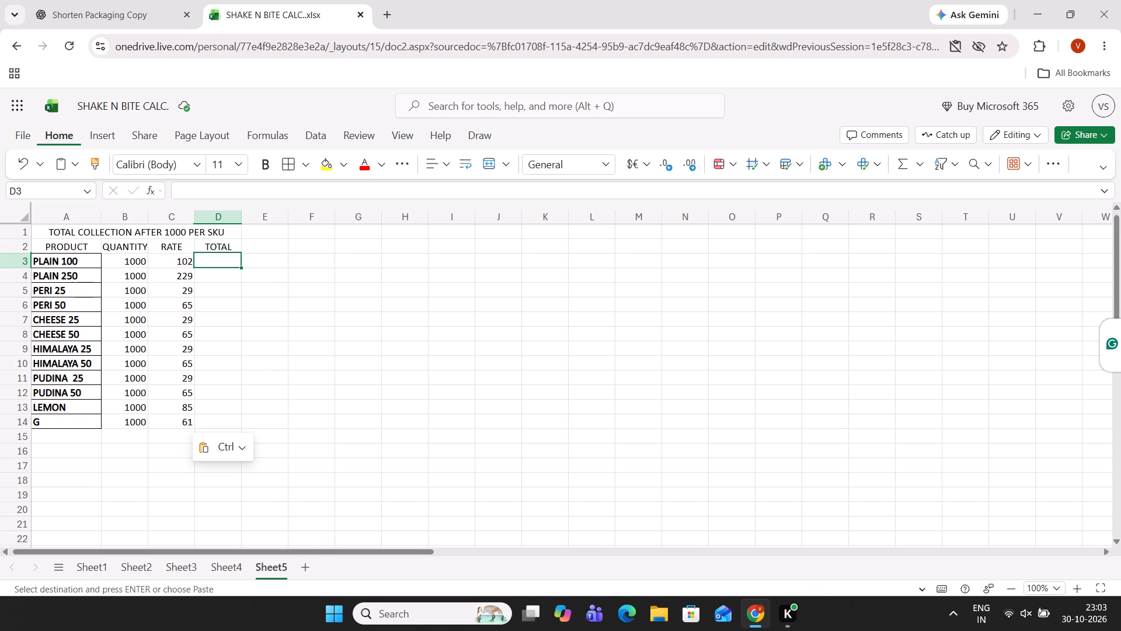
left_click_drag(127, 259, 215, 418)
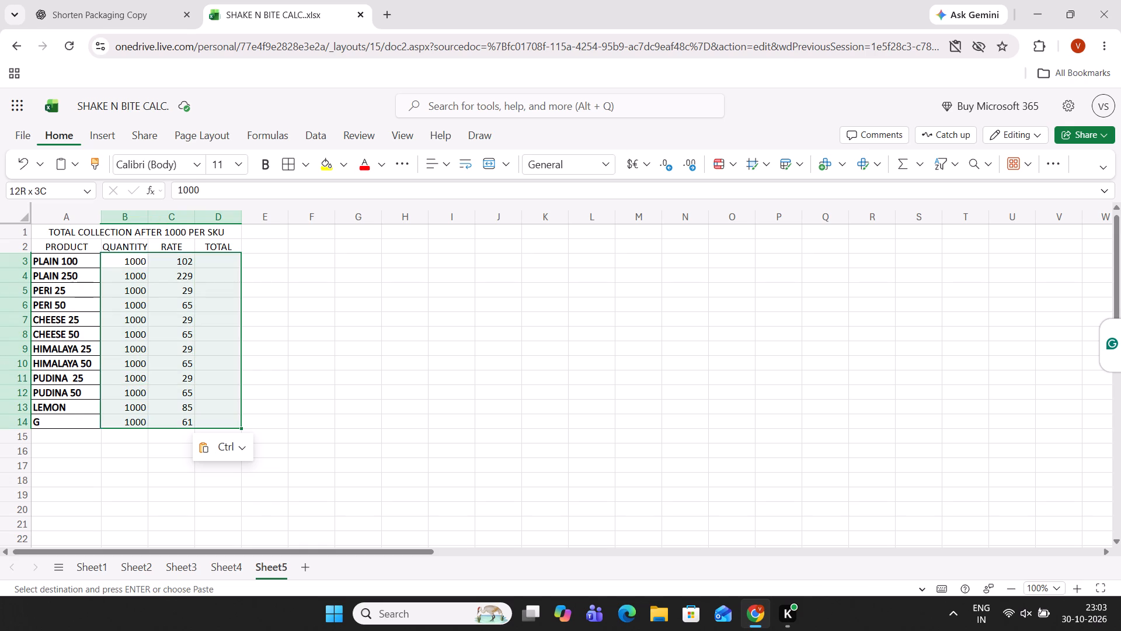
left_click_drag(215, 418, 216, 419)
left_click(436, 164)
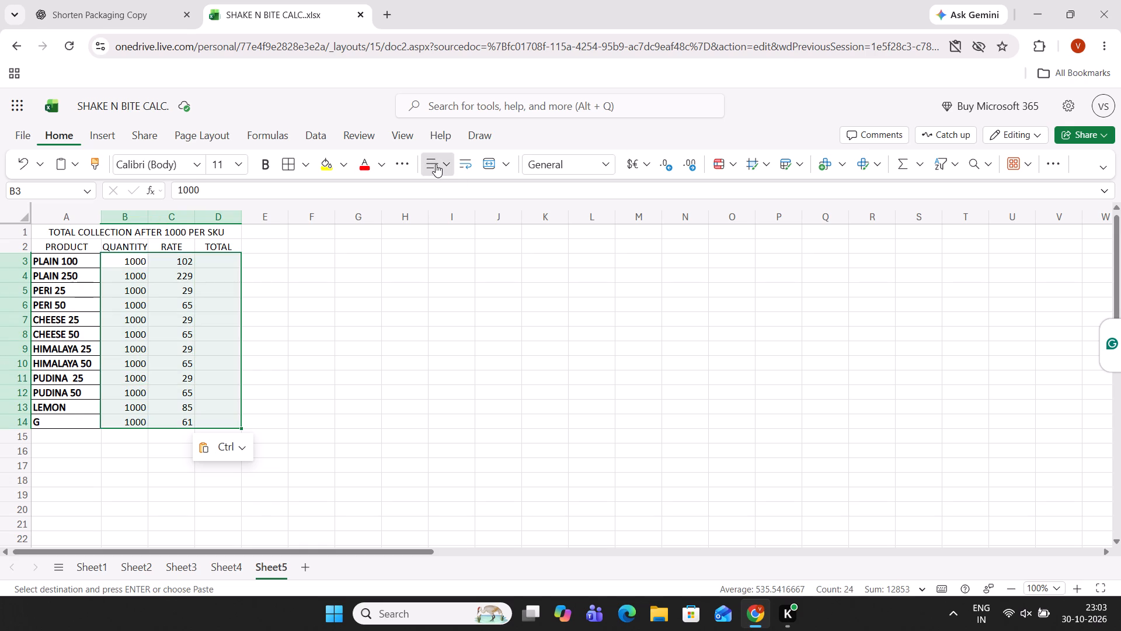
left_click(471, 219)
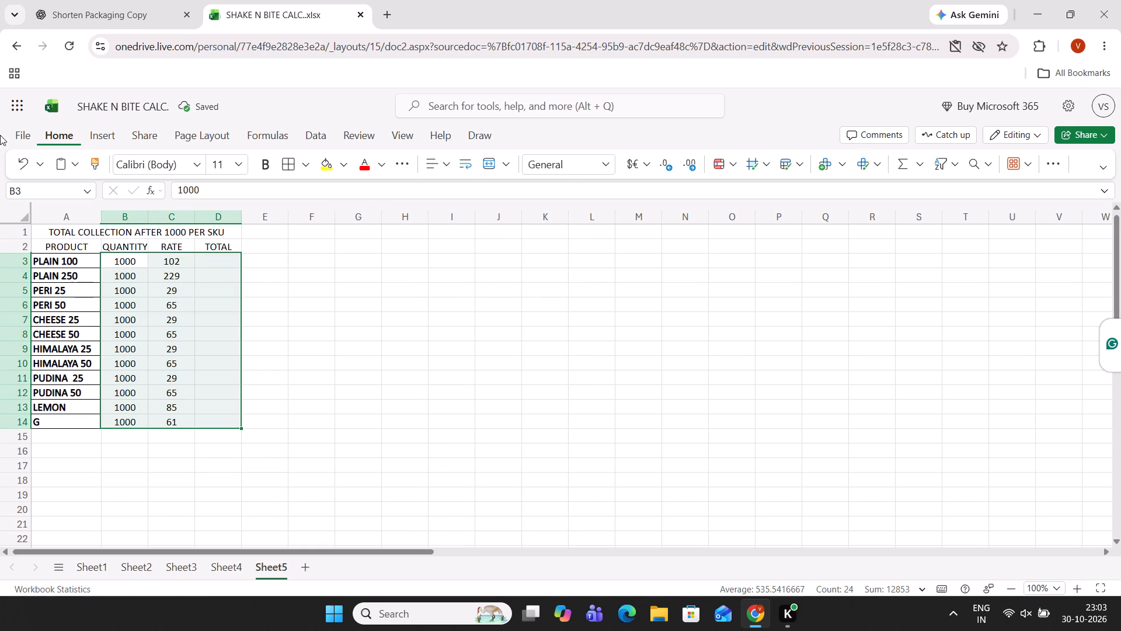
Fill the TOTAL column from PLAIN 100 to G with rate times quantity, starting with =C3*B3 in D3.
left_click(220, 261)
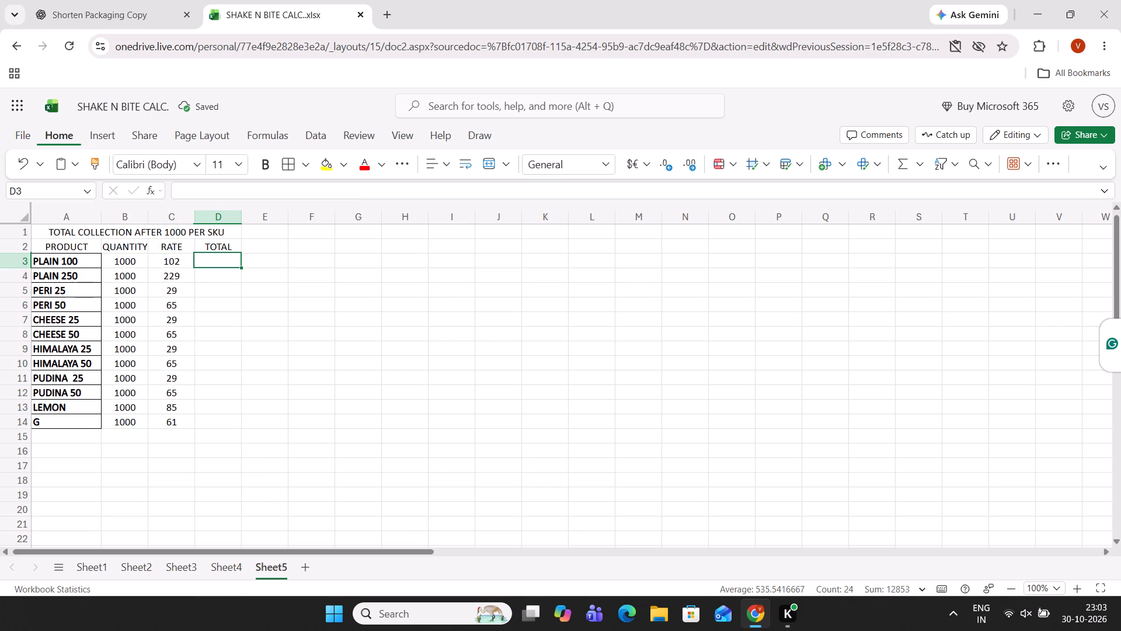
key("equal")
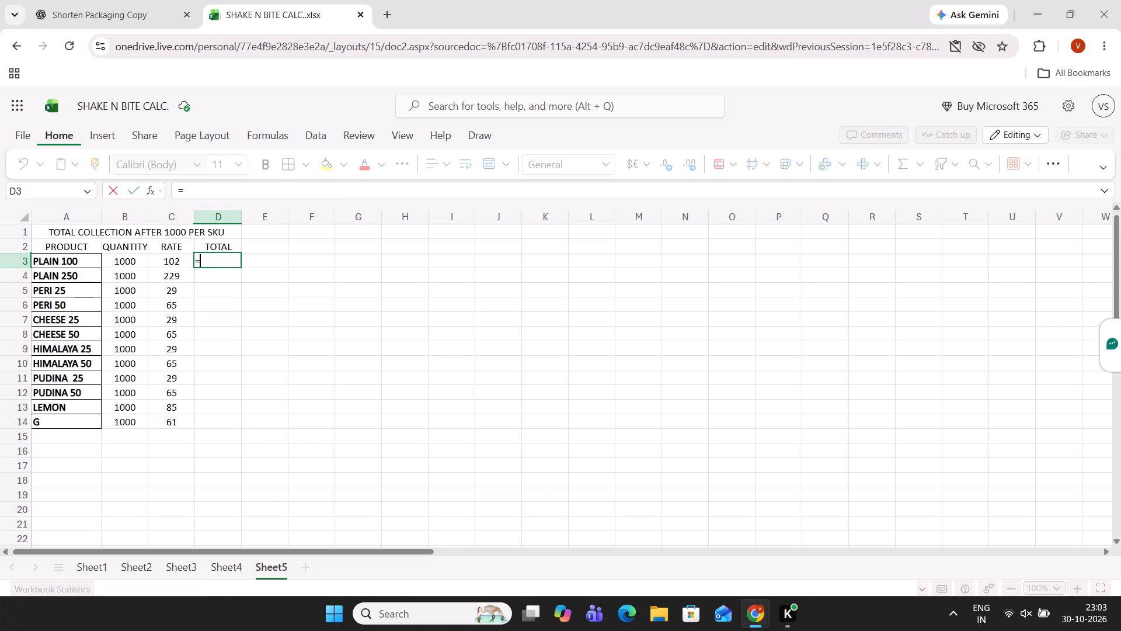
left_click(173, 260)
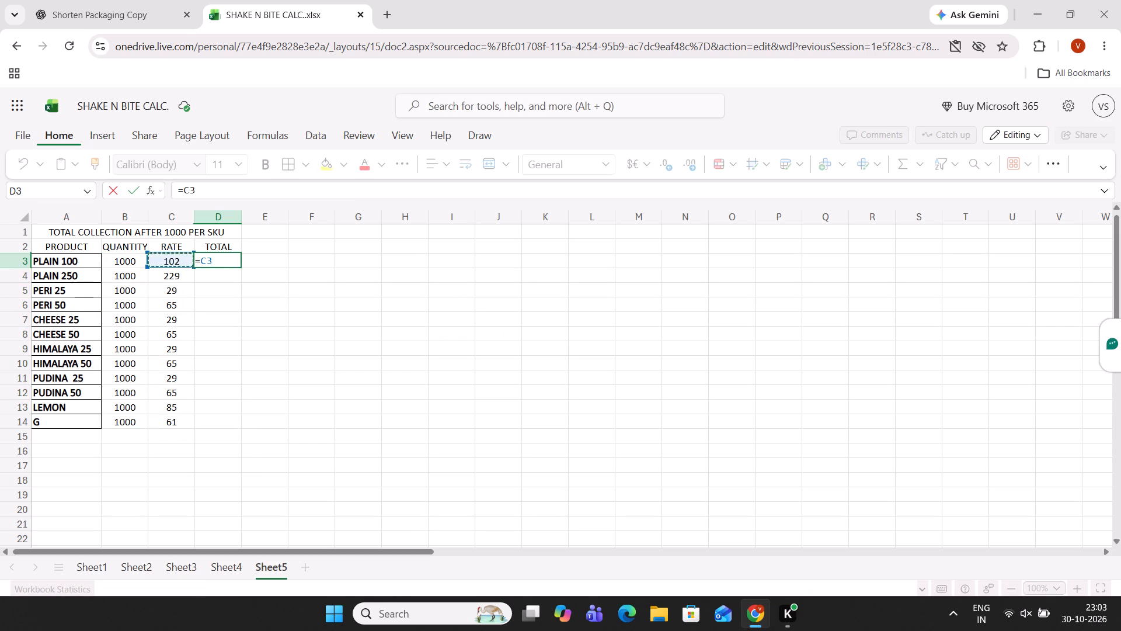
key("shift+asterisk")
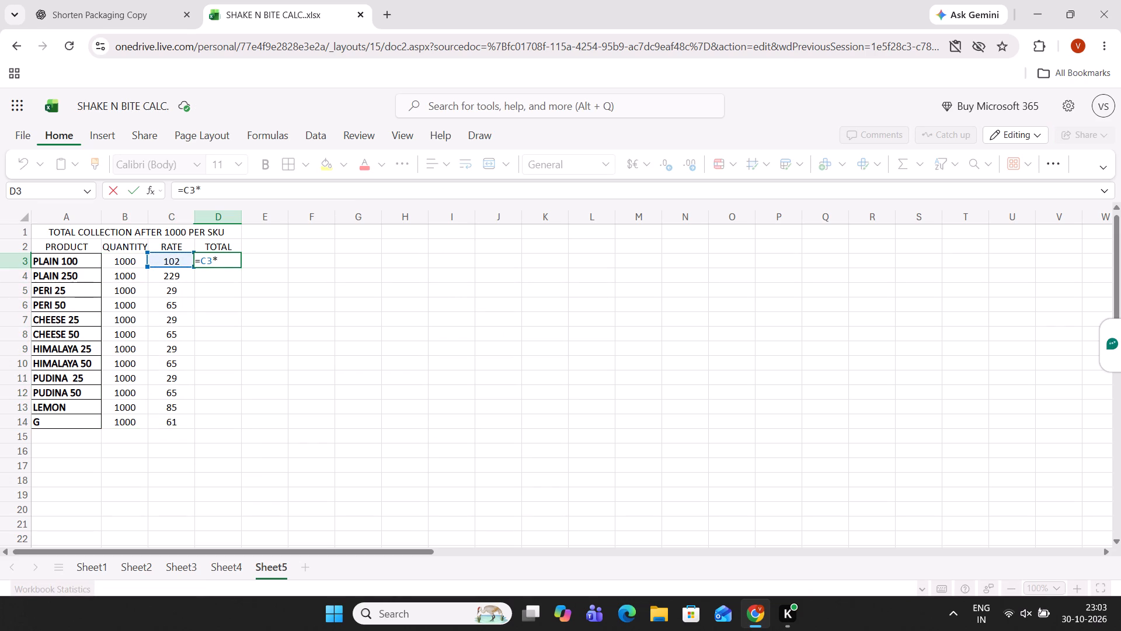
left_click(116, 261)
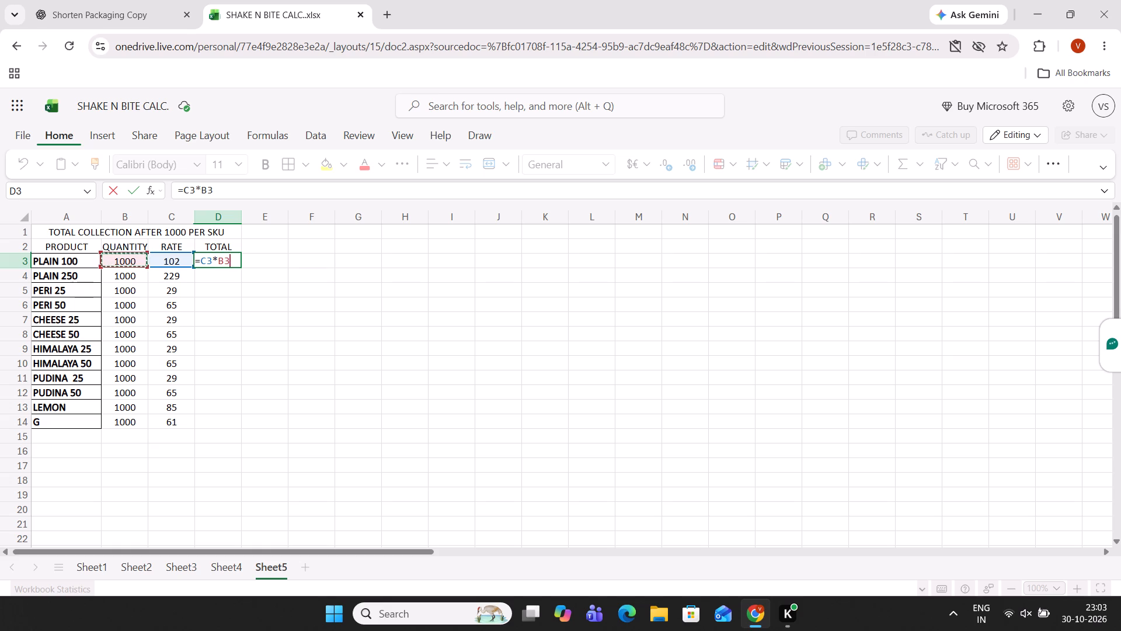
key("Return")
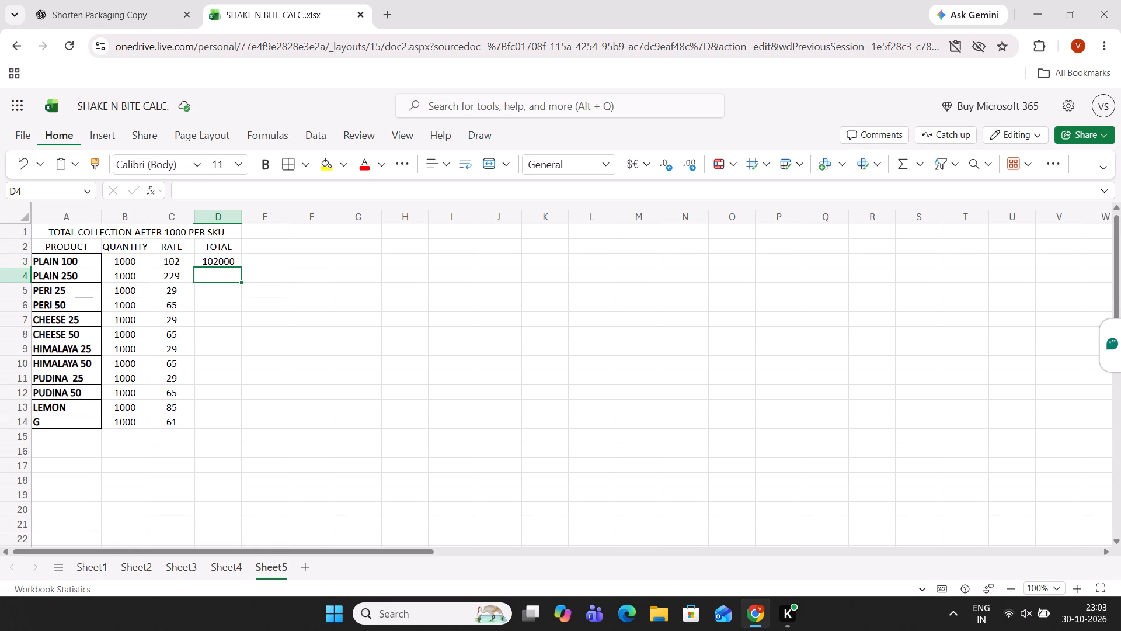
left_click(227, 256)
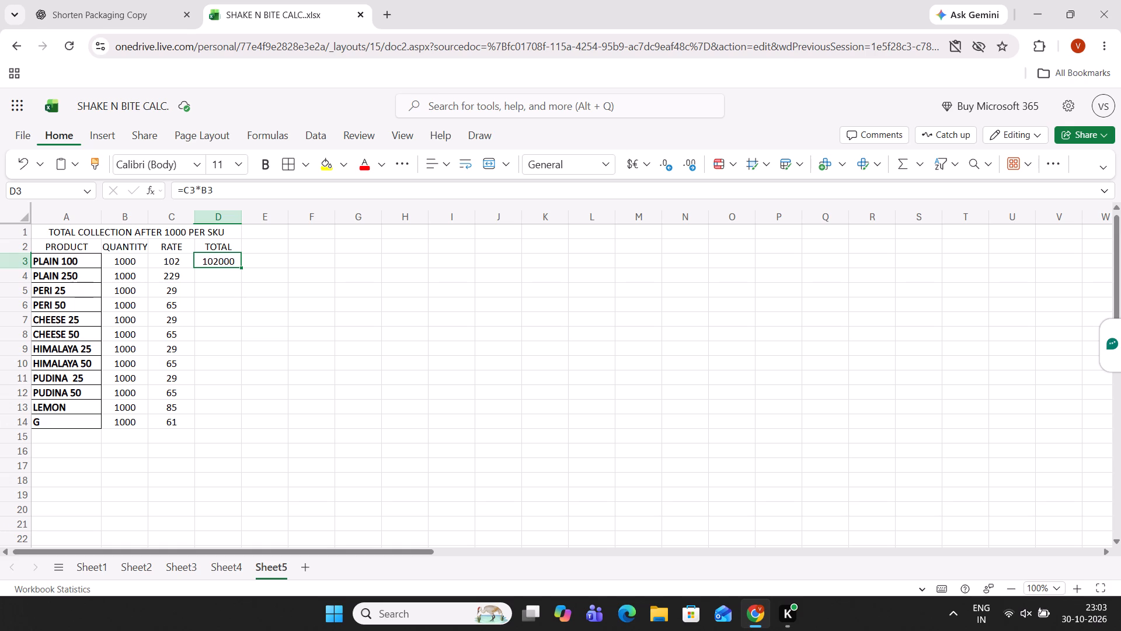
left_click_drag(242, 268, 237, 414)
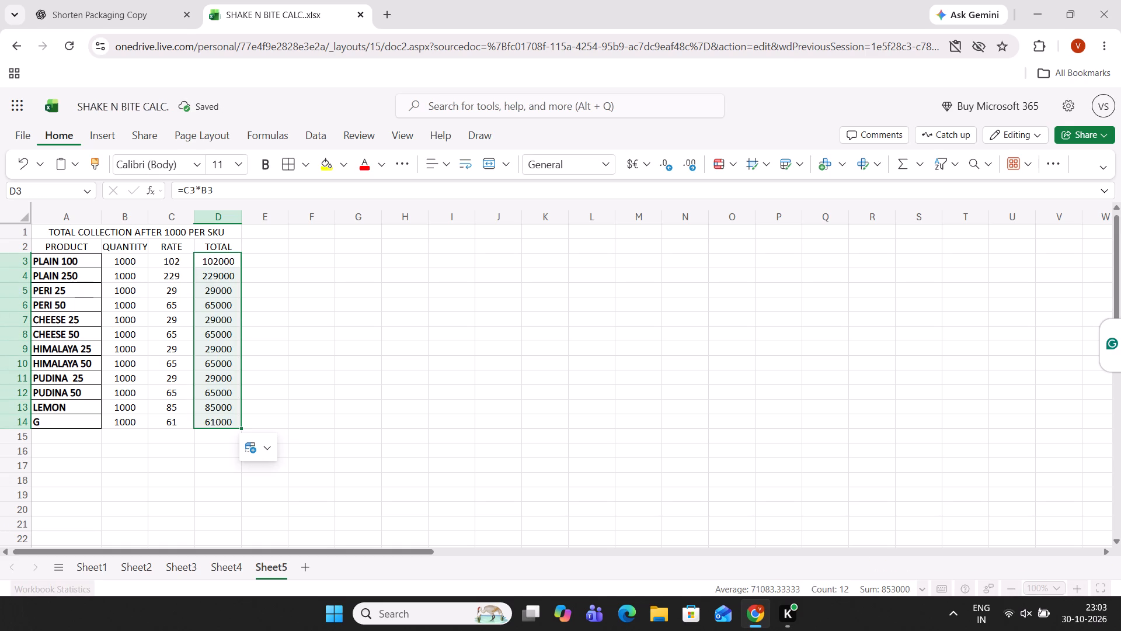
Add the label TOTAL RETURN in A15 below the products and merge it across A15:B15.
left_click(214, 438)
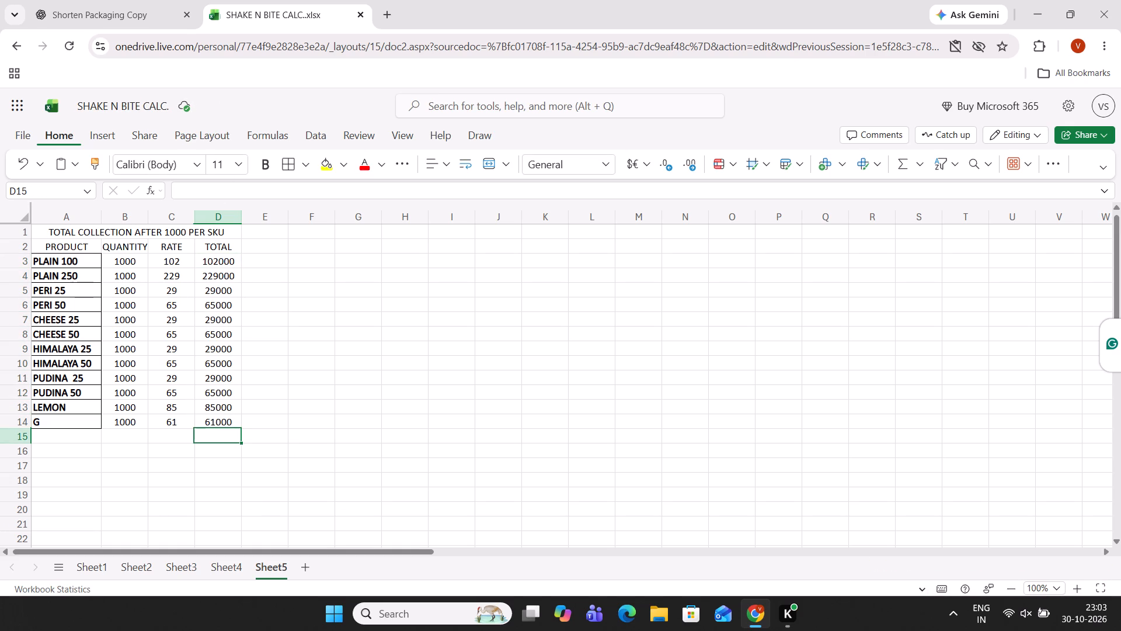
left_click(59, 431)
type("TOTAL RETURN")
left_click(451, 422)
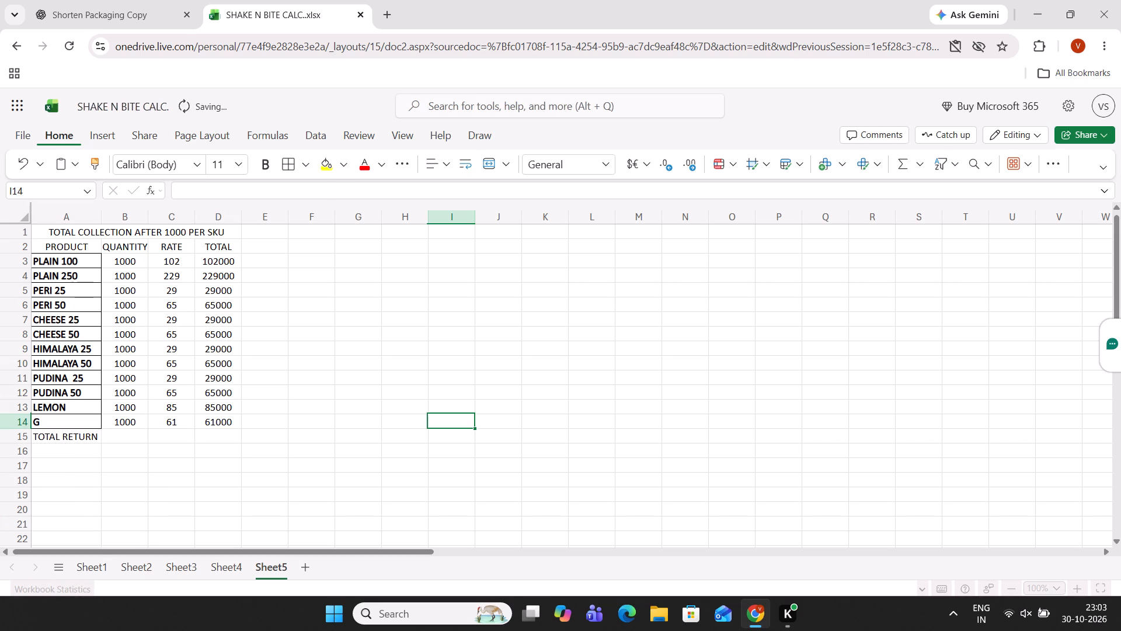
left_click_drag(71, 434, 113, 436)
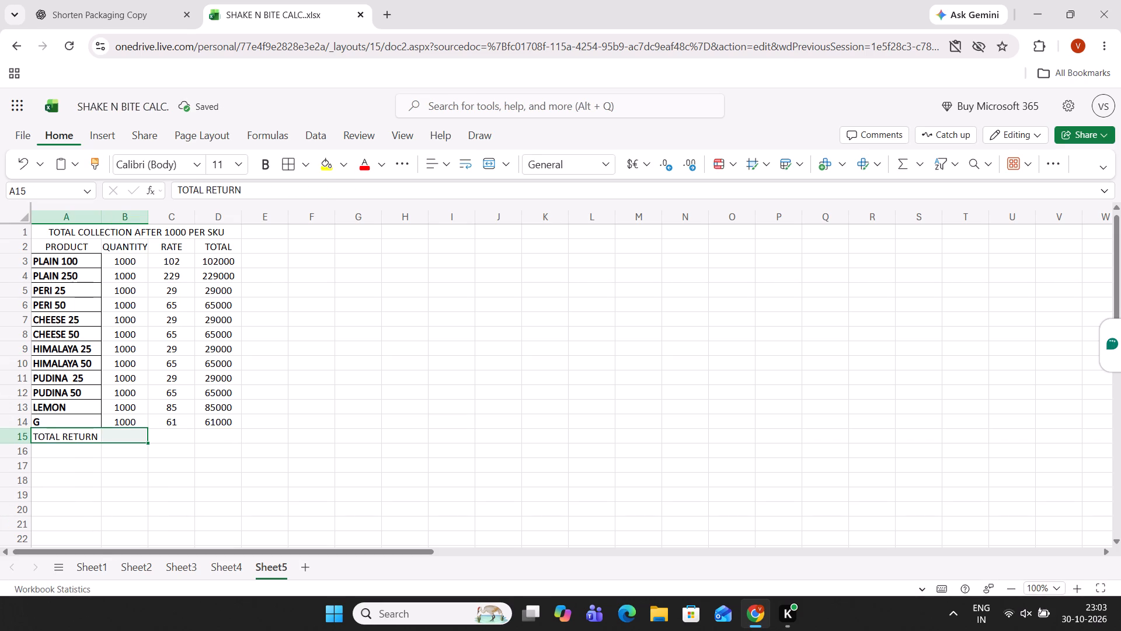
left_click(488, 166)
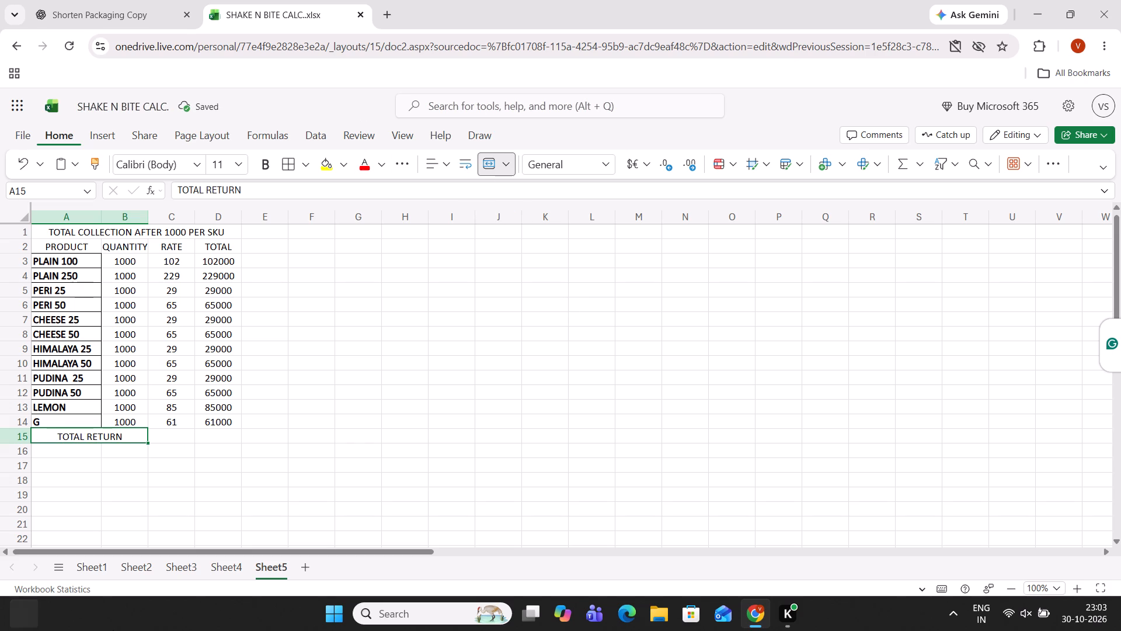
Merge and center the empty cells C15:D15 beside the TOTAL RETURN label.
left_click_drag(166, 440, 229, 439)
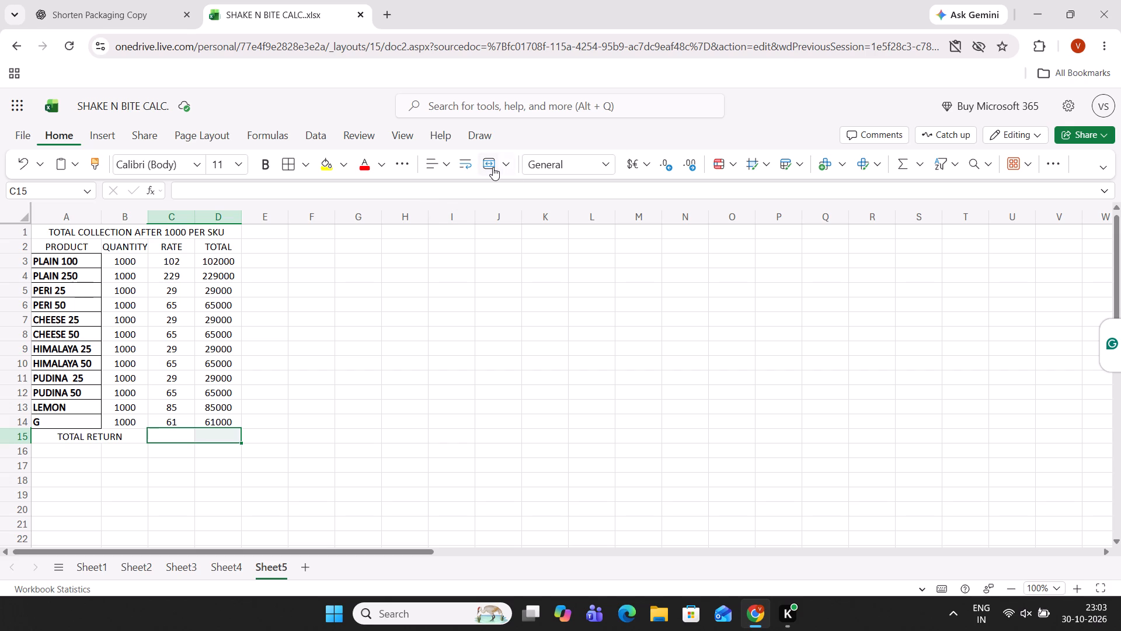
left_click(492, 167)
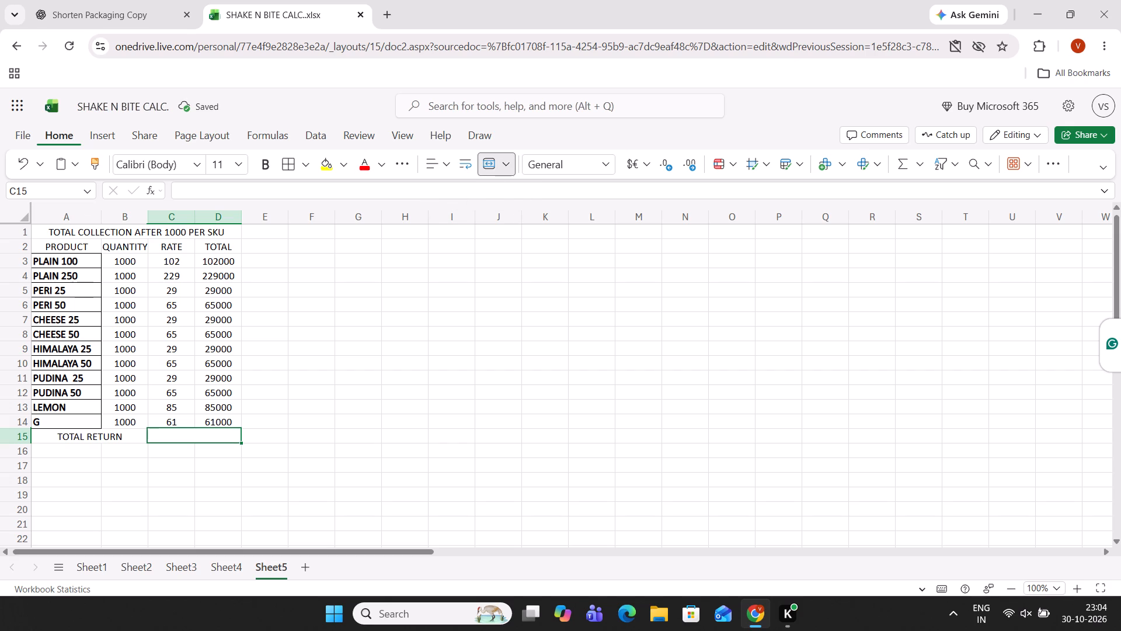
Make the title and header rows A1:D2 and the TOTAL RETURN label in A15 bold.
left_click_drag(62, 235, 135, 245)
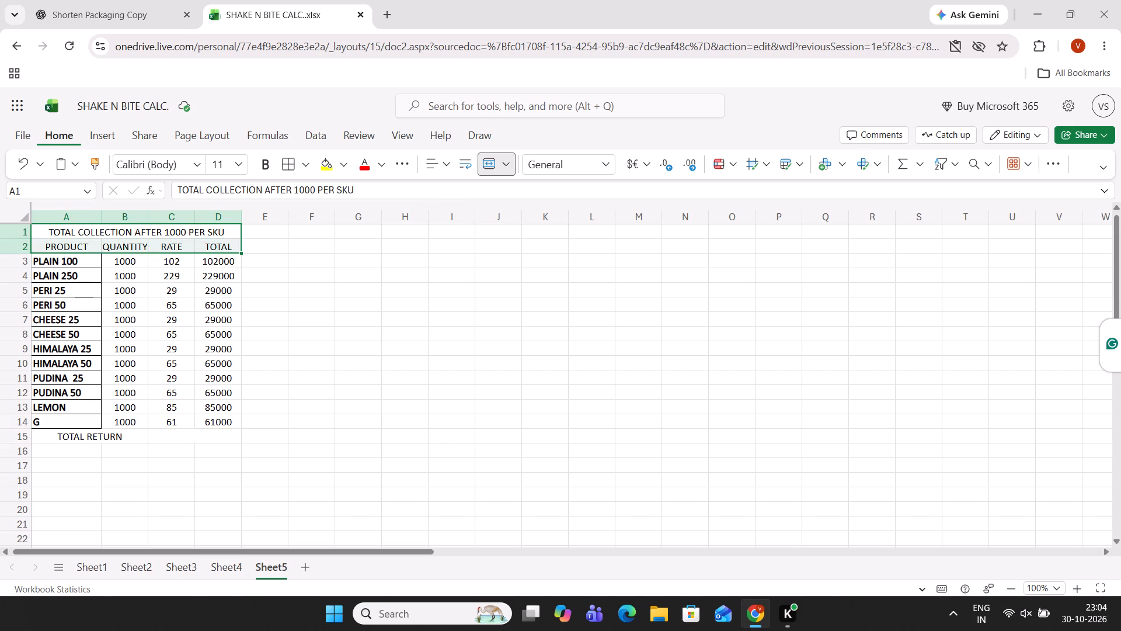
left_click(268, 159)
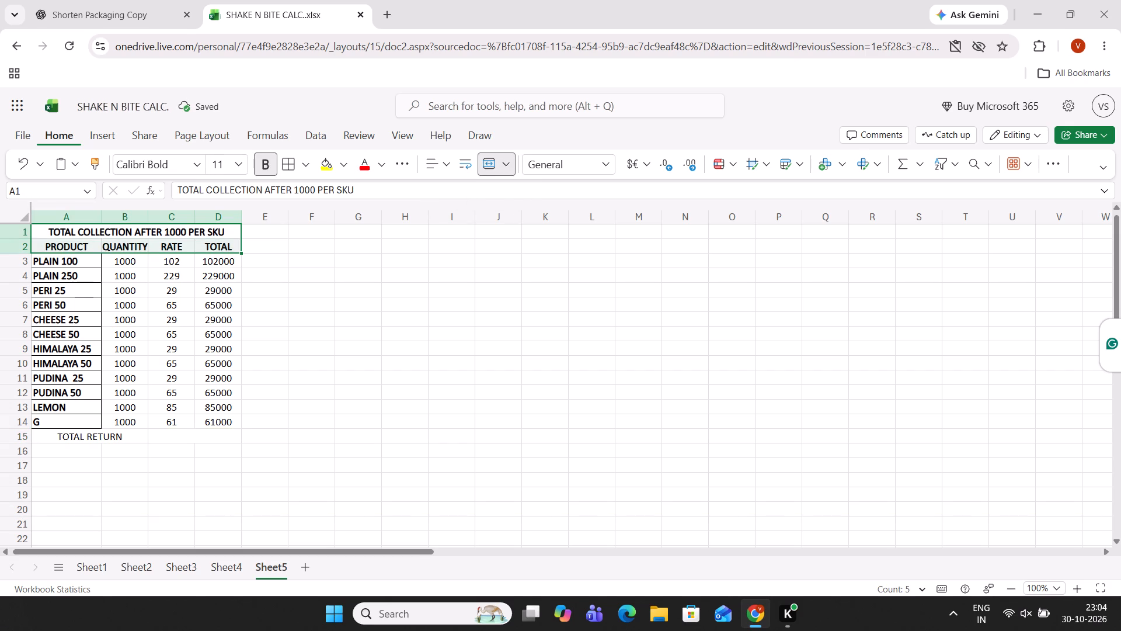
left_click(74, 440)
left_click(264, 172)
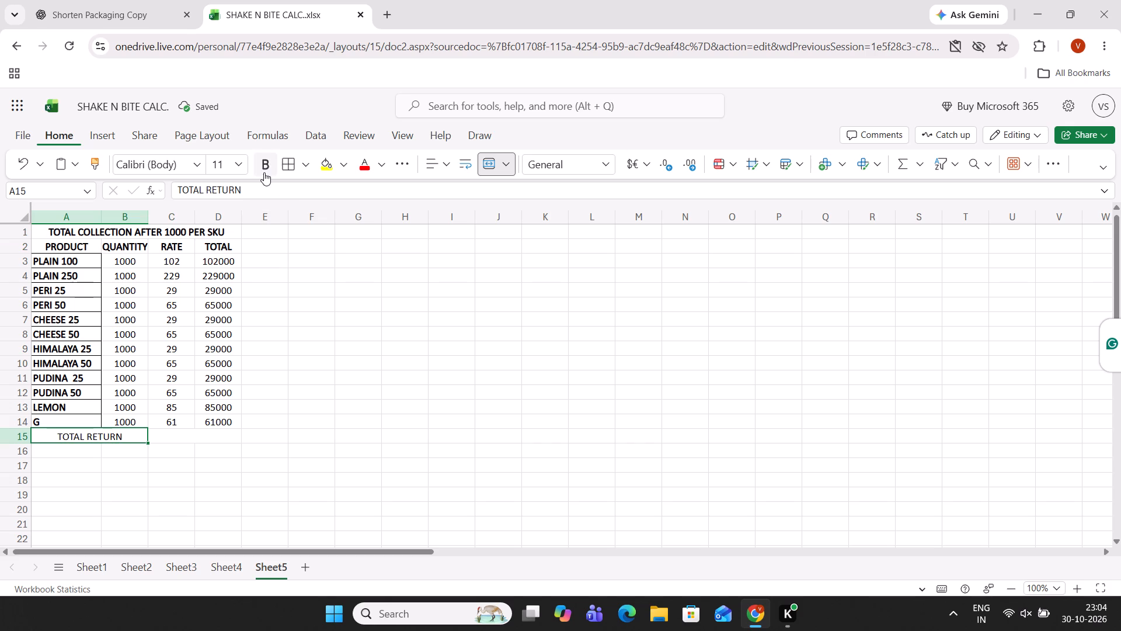
Apply all borders to the whole total collection table, A1:D15.
left_click_drag(114, 434, 169, 434)
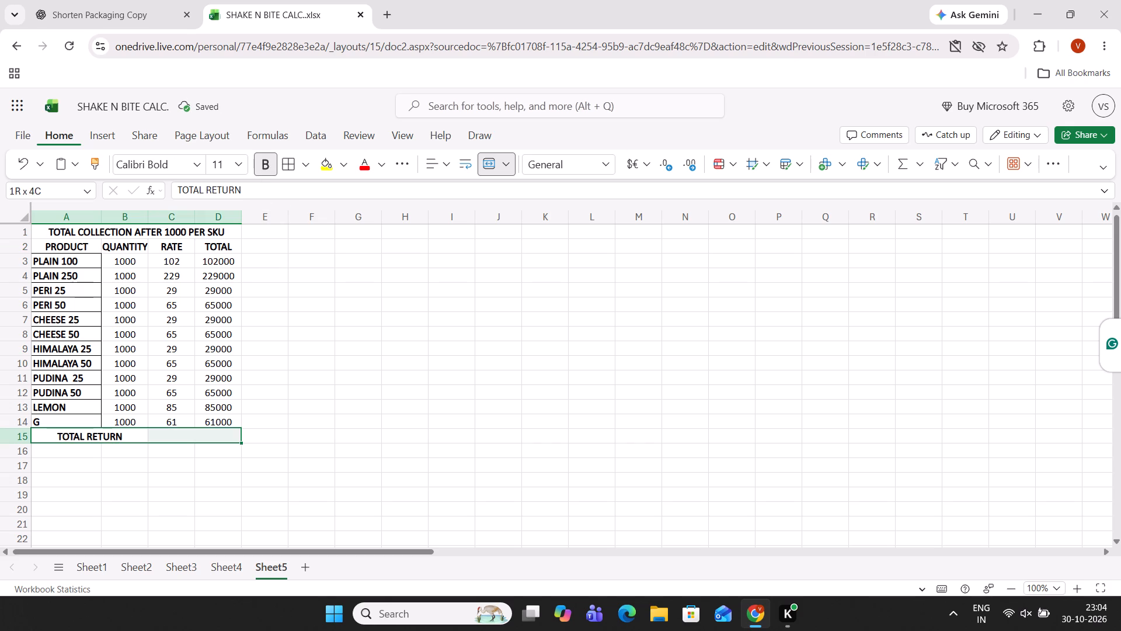
left_click_drag(63, 233, 177, 432)
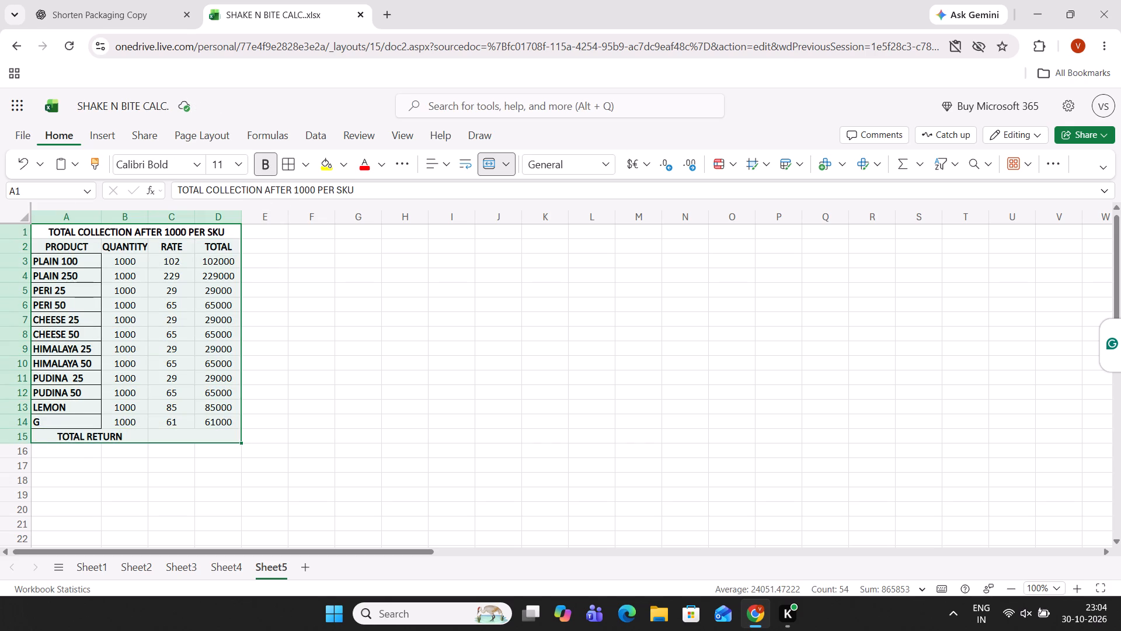
left_click(285, 169)
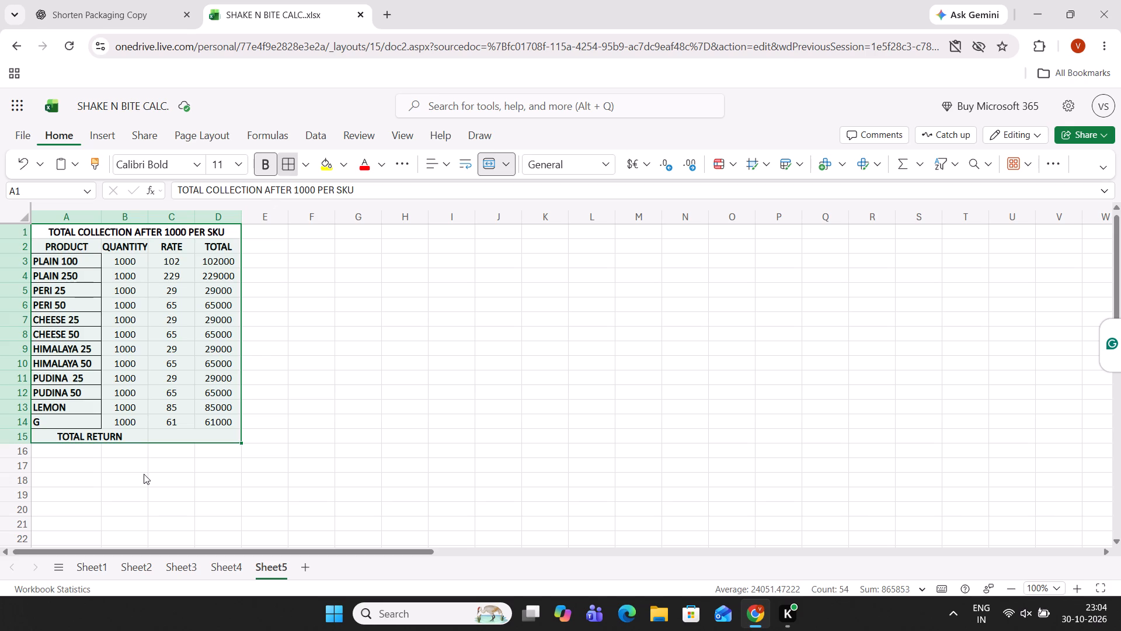
left_click(437, 442)
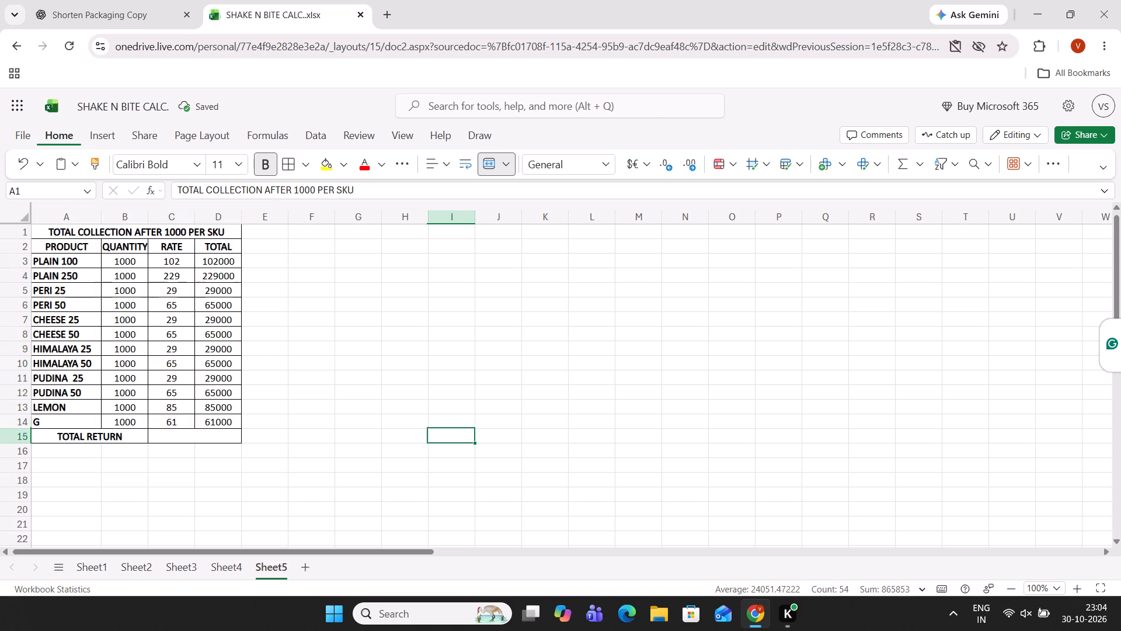
Check the sum of the TOTAL column and enter the rounded figure 850000 beside TOTAL RETURN in C15.
left_click_drag(201, 260, 206, 339)
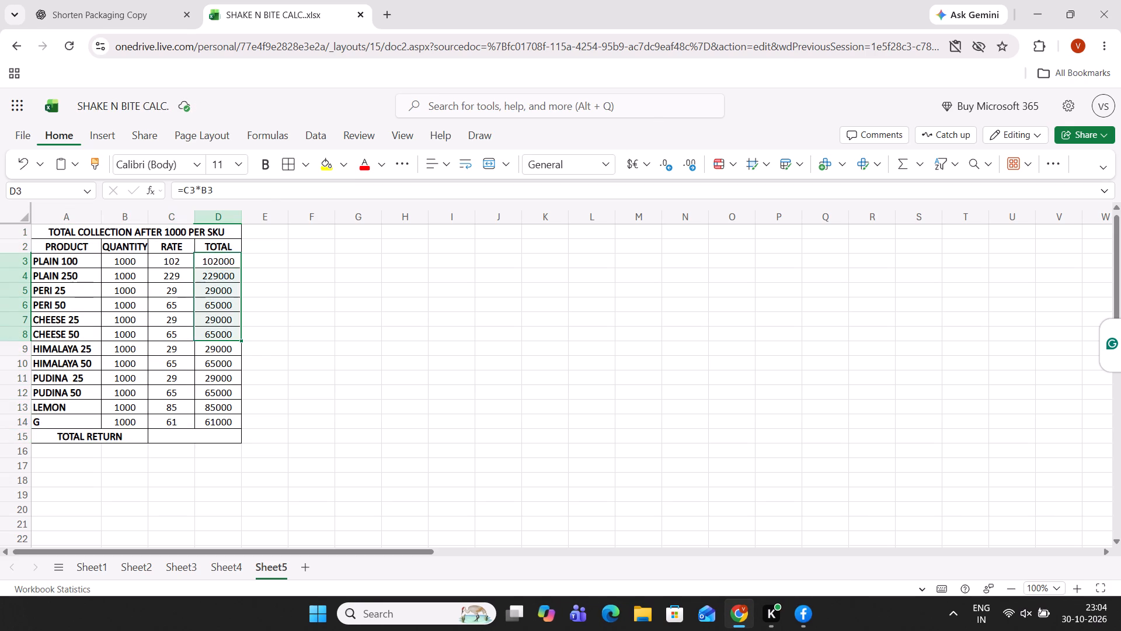
left_click_drag(206, 339, 211, 429)
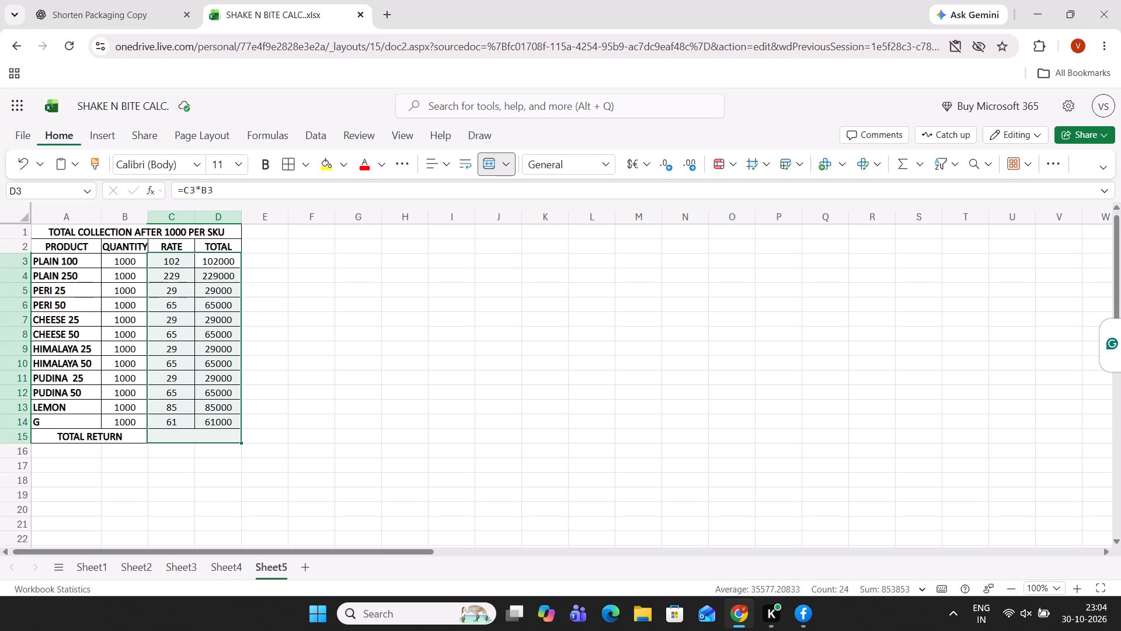
left_click(201, 441)
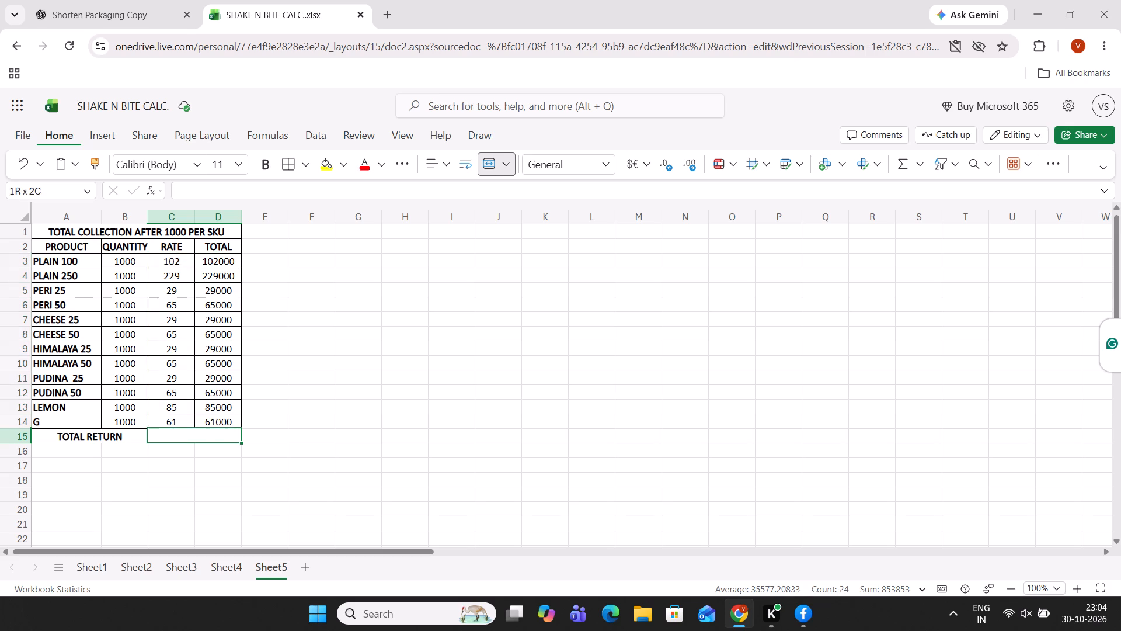
type("853")
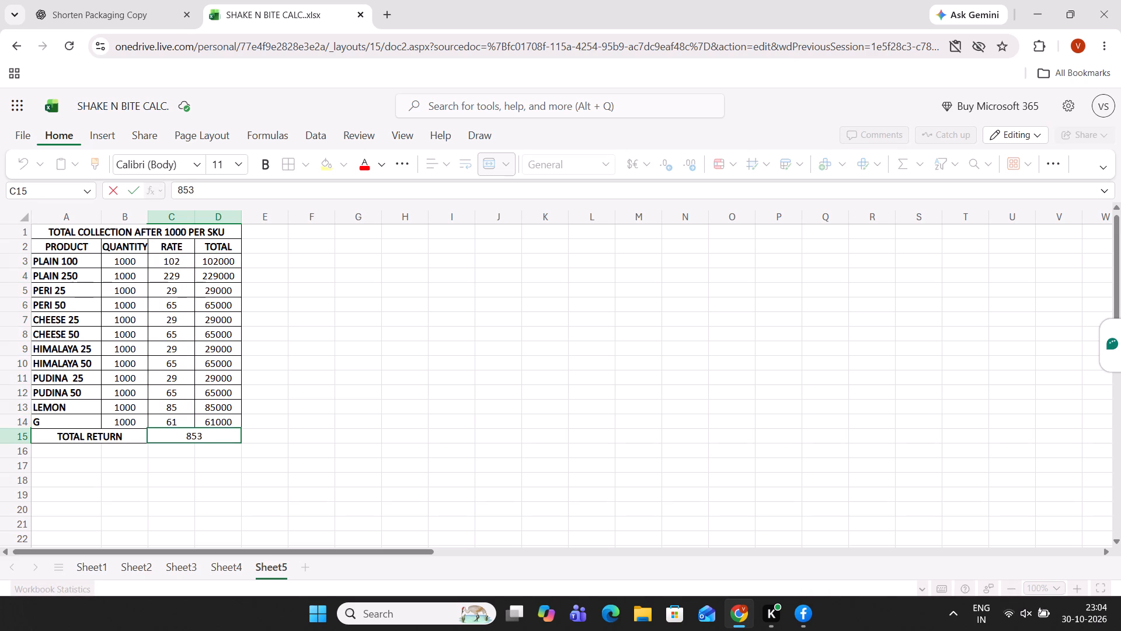
key("BackSpace")
type("000")
key("0")
key("Return")
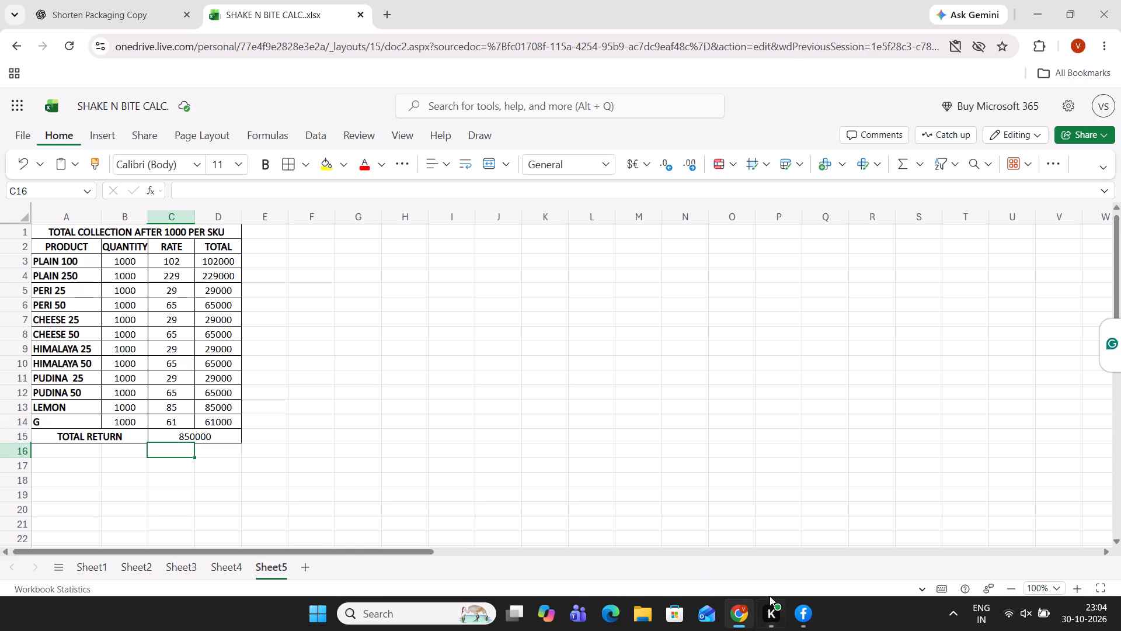
Close the Facebook window that is open in the background.
left_click(860, 486)
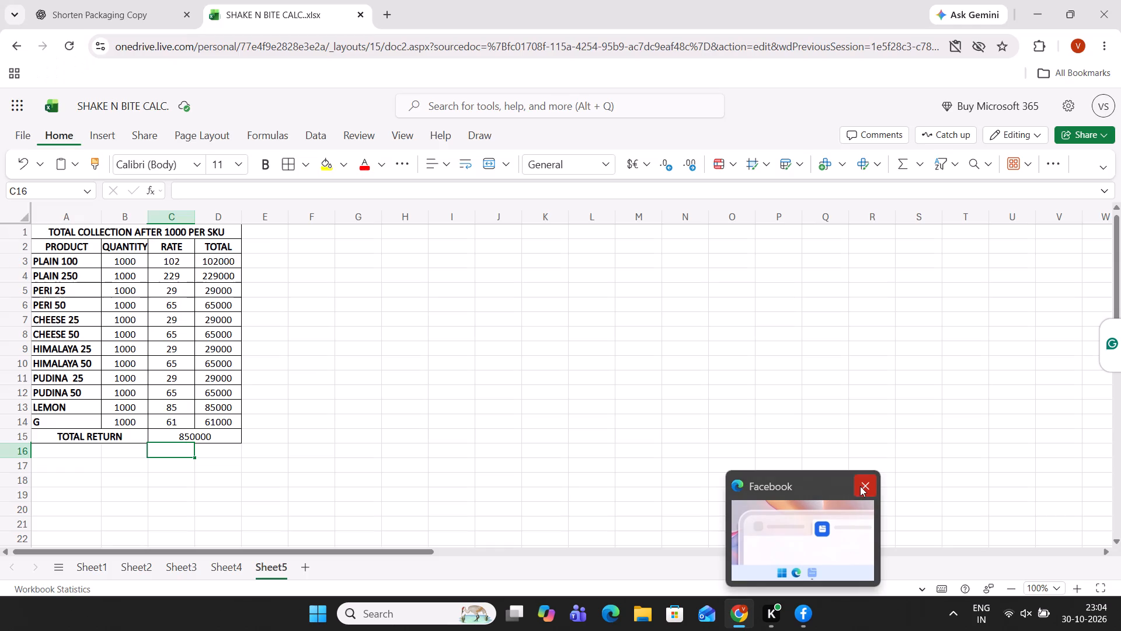